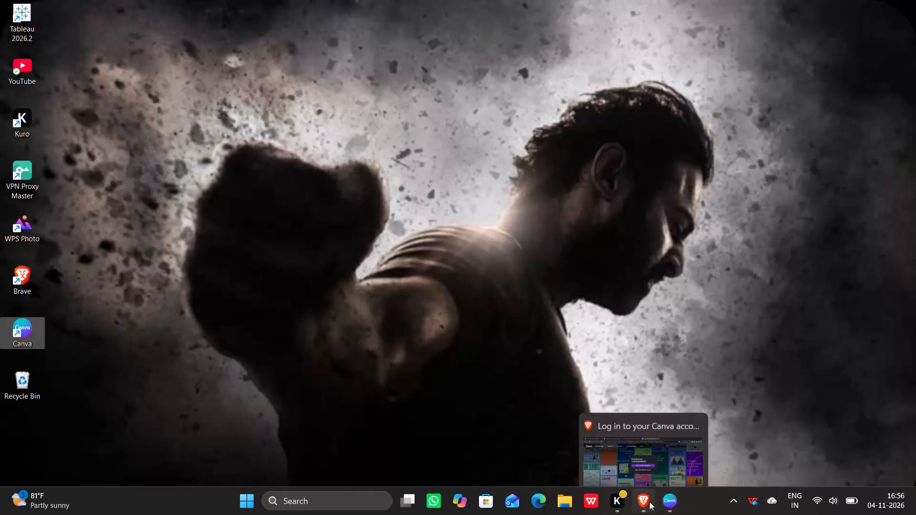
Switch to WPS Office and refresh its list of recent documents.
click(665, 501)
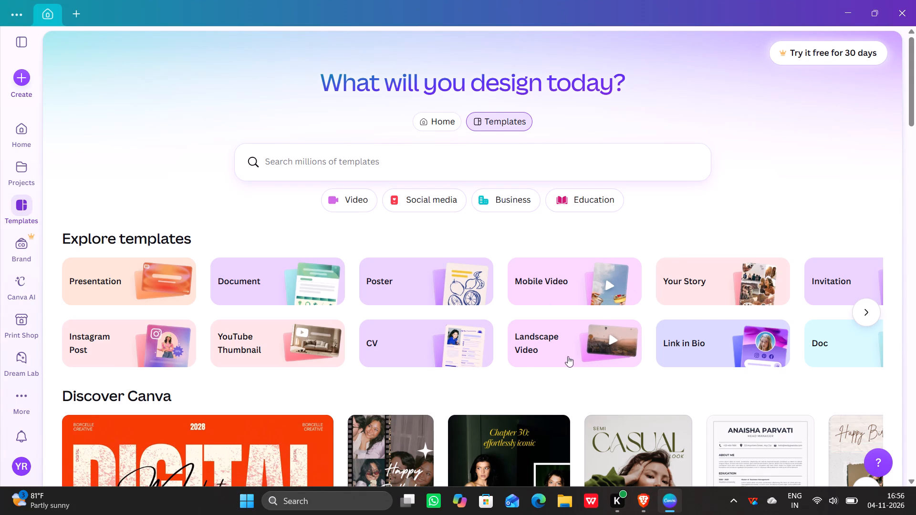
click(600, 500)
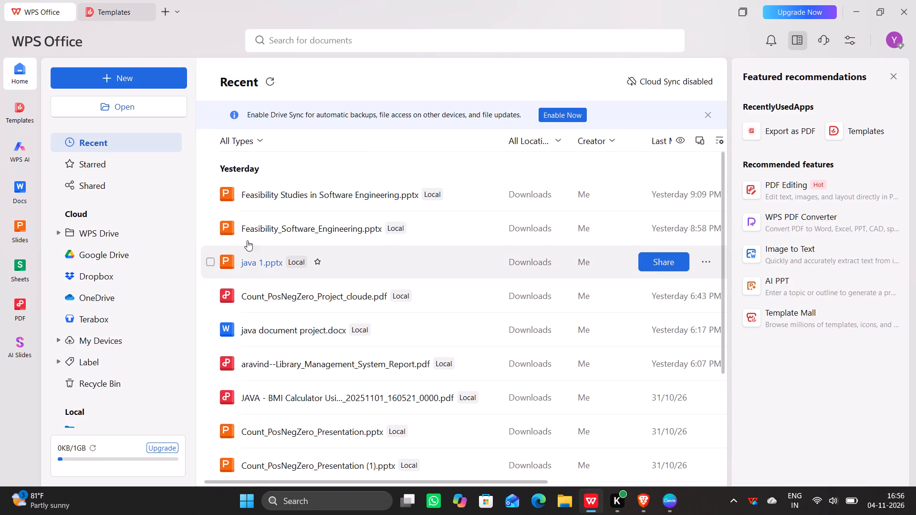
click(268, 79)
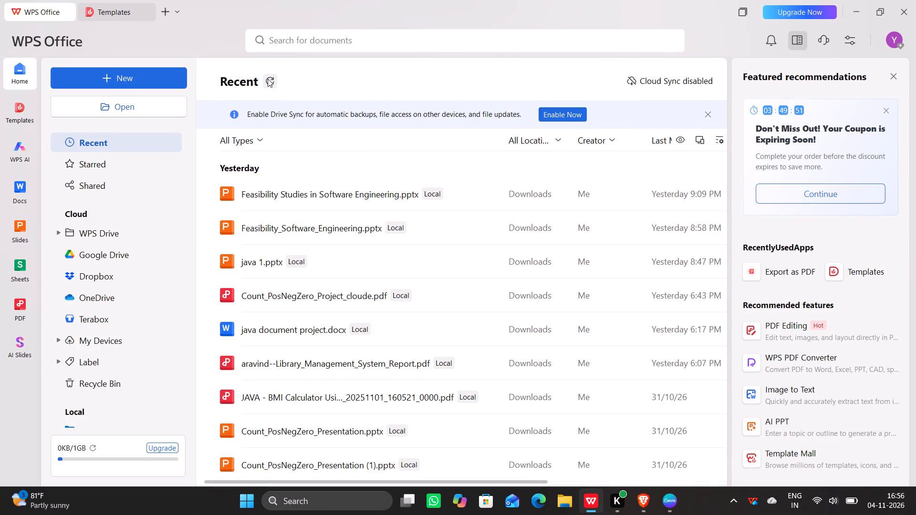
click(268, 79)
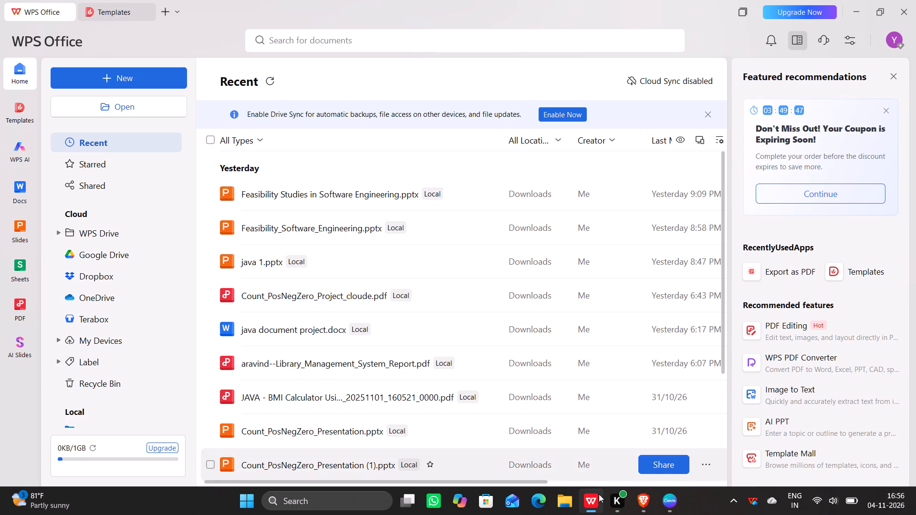
Open the GPU_Architecture_COA_Presentation file from the recent files in File Explorer.
click(573, 507)
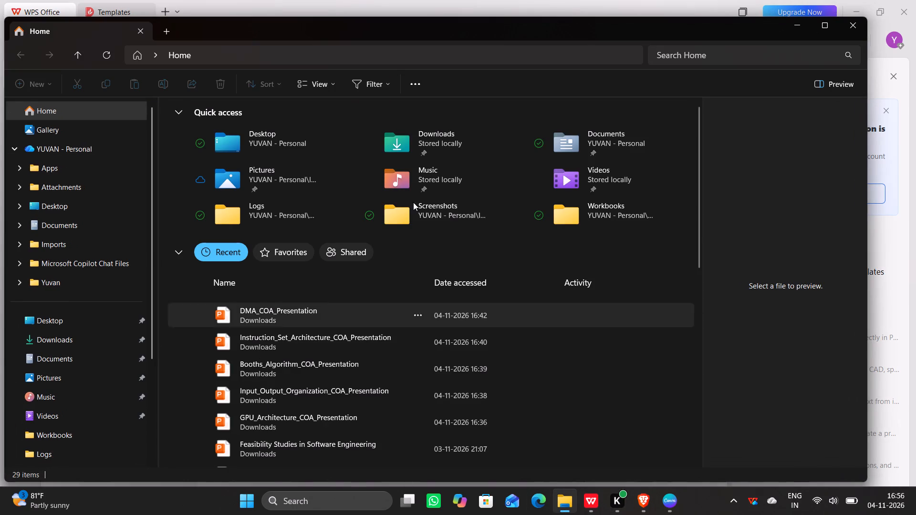
scroll(350, 304, down, 1)
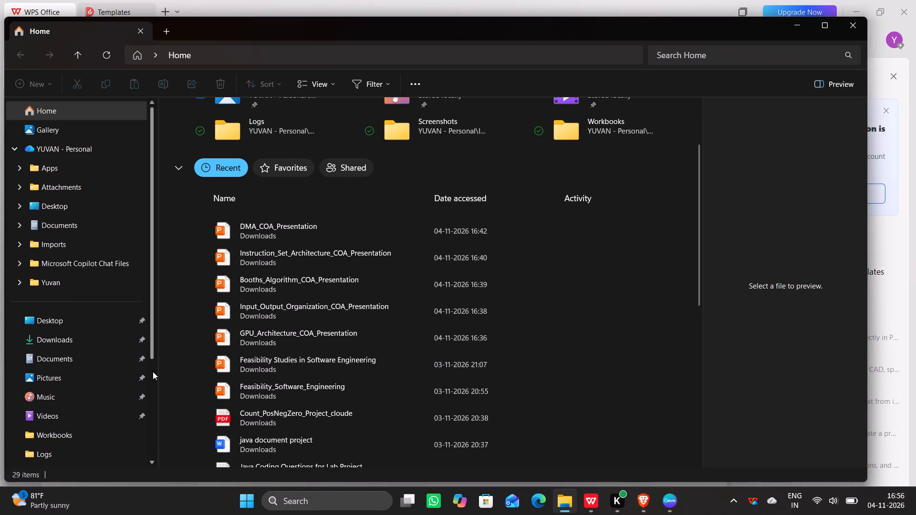
double_click(258, 334)
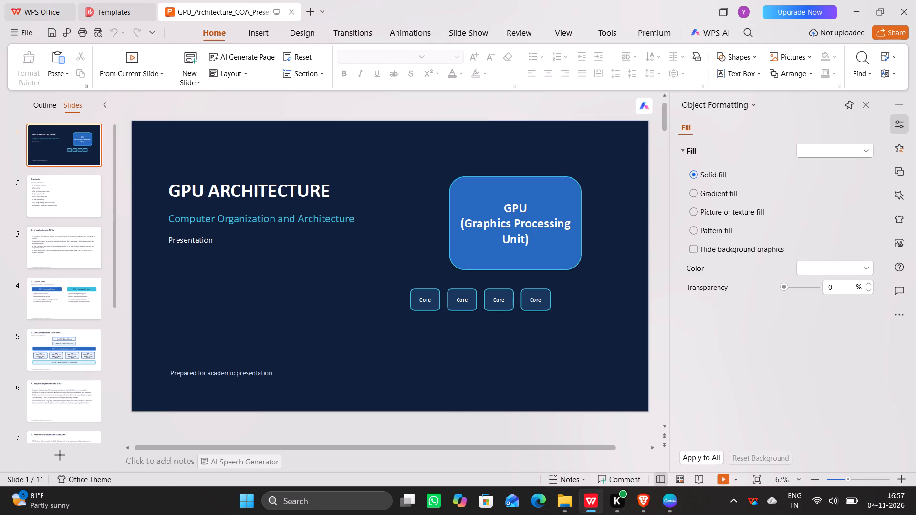
Apply the black gradient font colour to the title slide's GPU ARCHITECTURE heading, its subtitle and the Presentation line.
drag(170, 188, 238, 185)
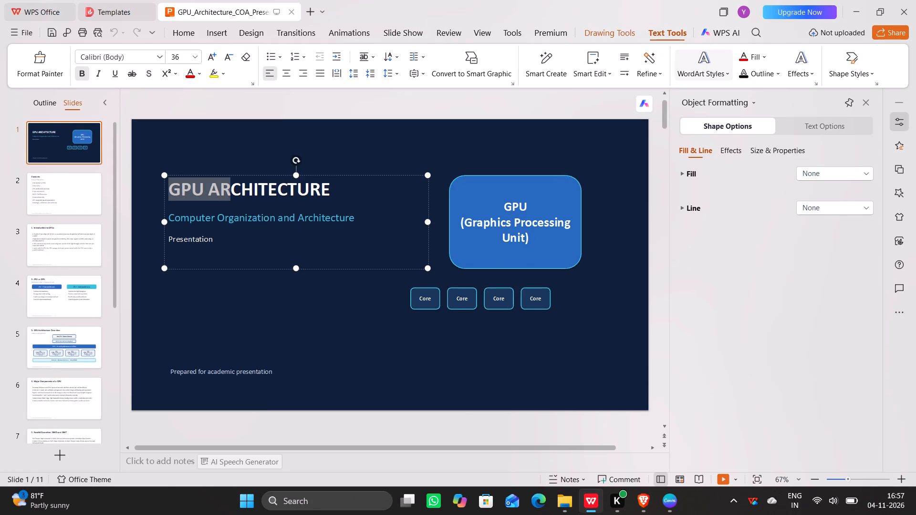
drag(238, 185, 369, 240)
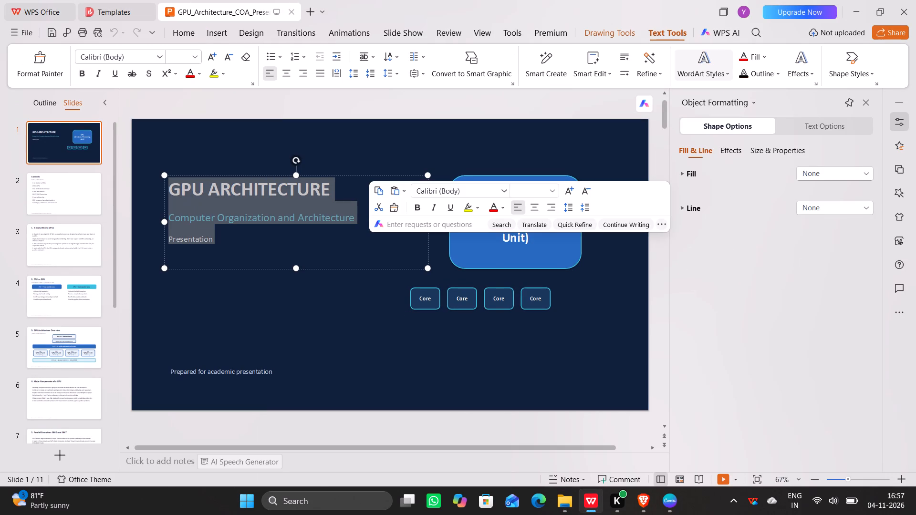
click(497, 212)
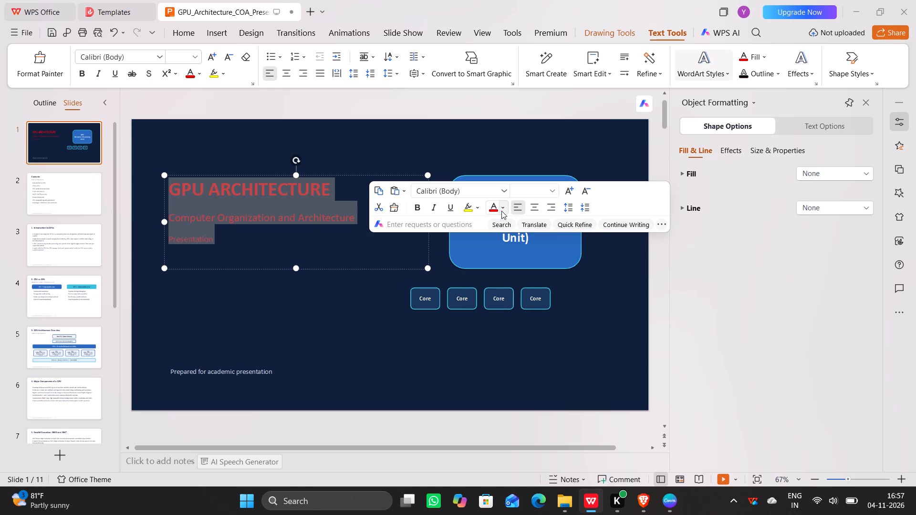
click(501, 211)
click(496, 345)
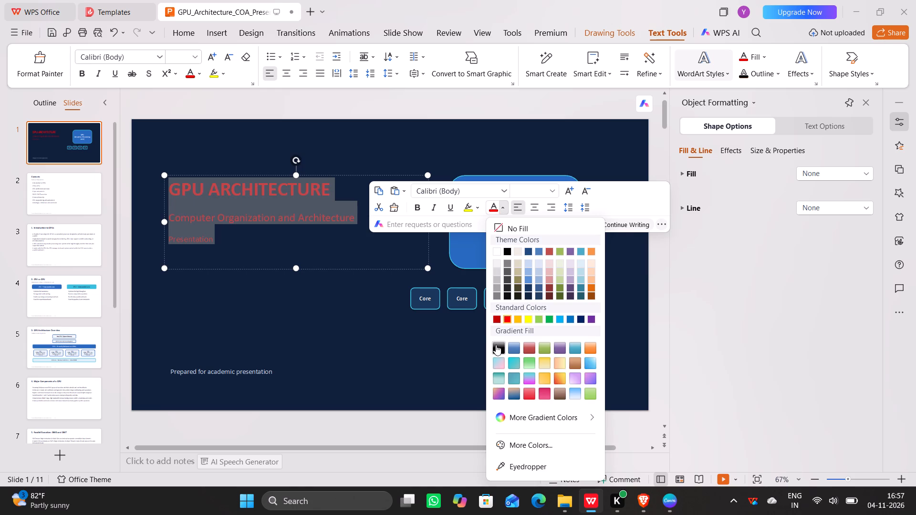
click(420, 367)
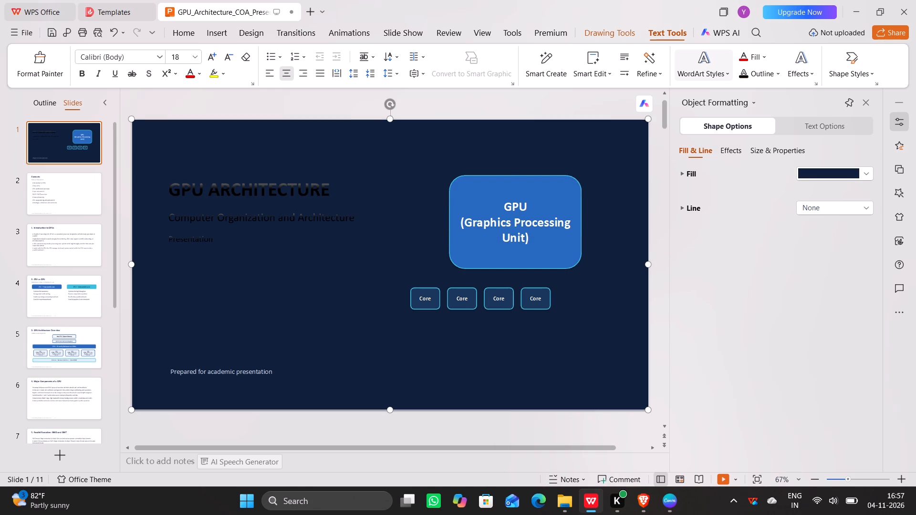
Apply the black gradient font colour to all the text in the GPU (Graphics Processing Unit) box.
click(501, 206)
drag(501, 206, 541, 250)
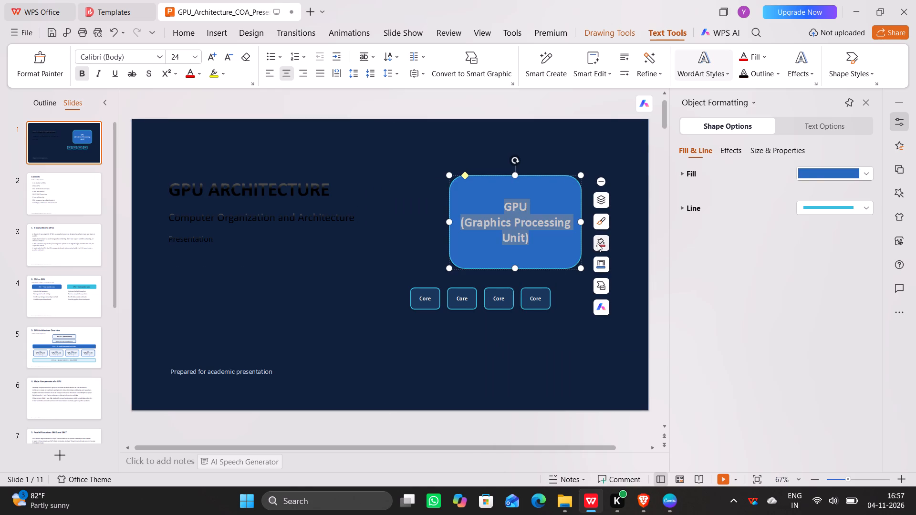
click(528, 238)
click(528, 238)
drag(528, 238, 513, 236)
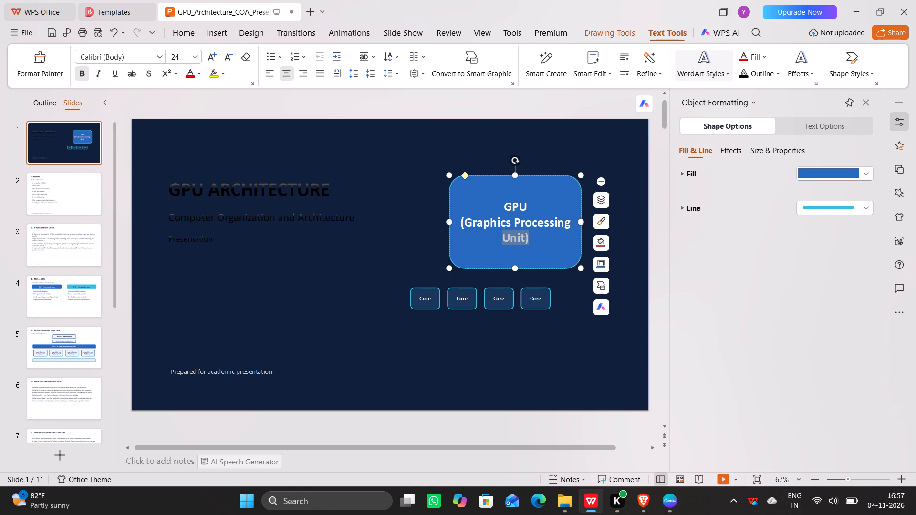
drag(513, 236, 468, 196)
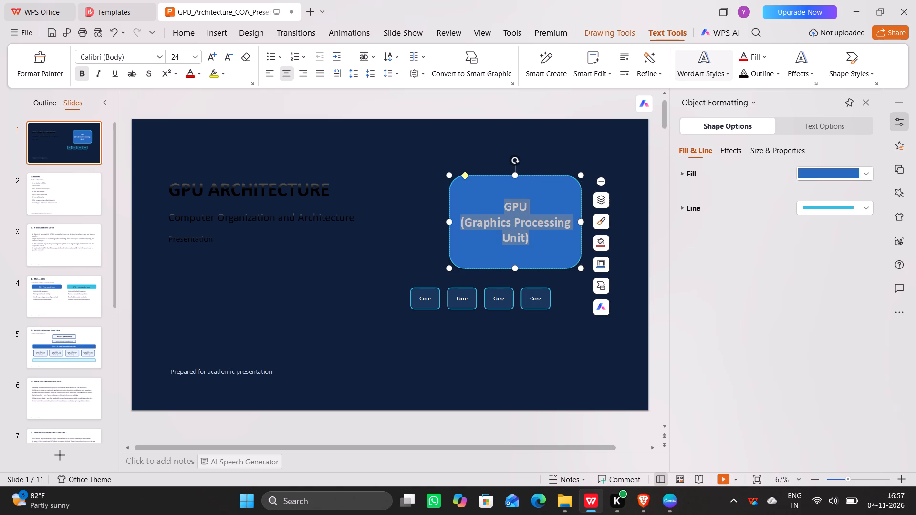
click(507, 206)
click(503, 206)
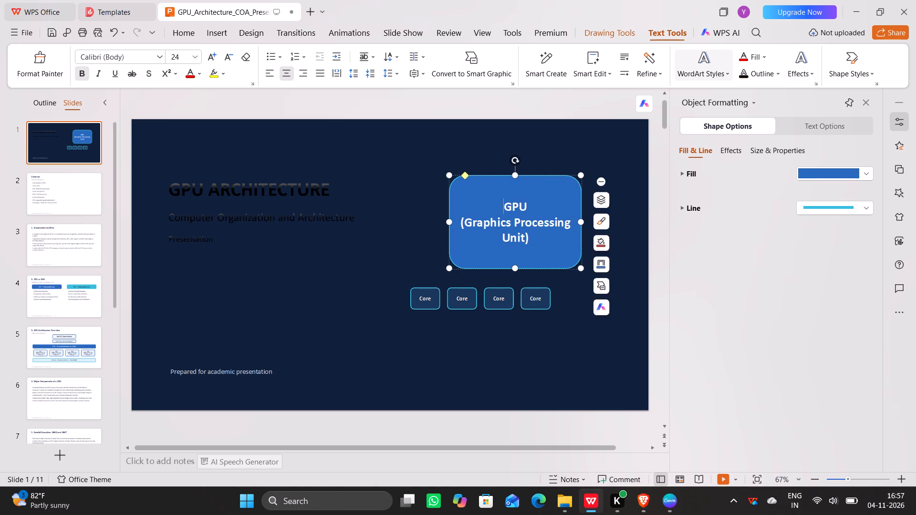
drag(503, 206, 523, 234)
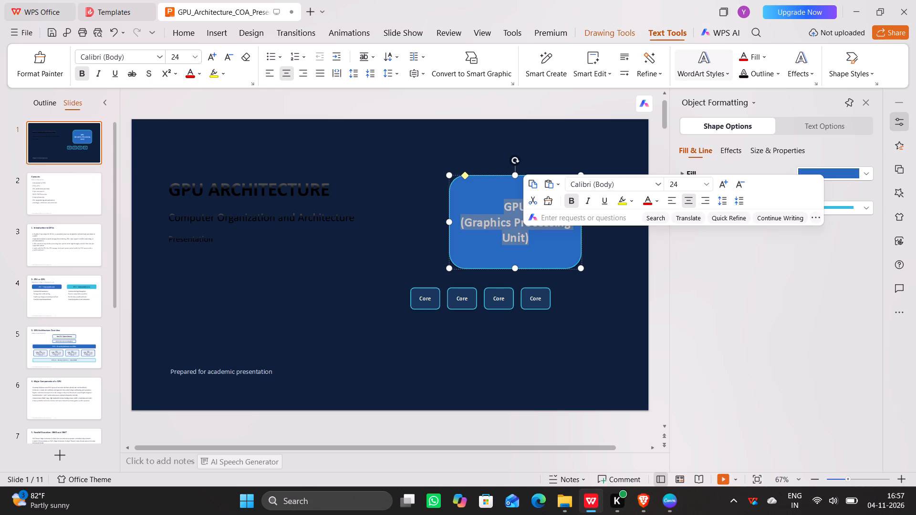
click(658, 205)
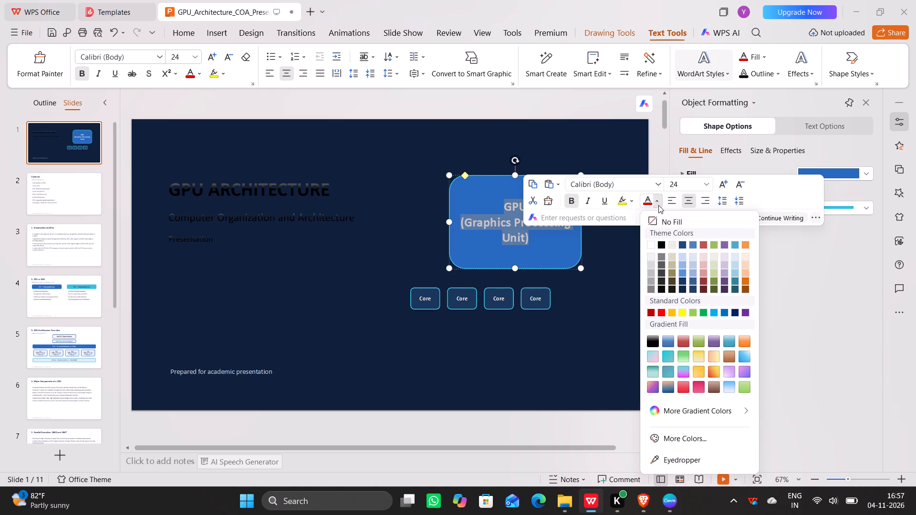
click(651, 344)
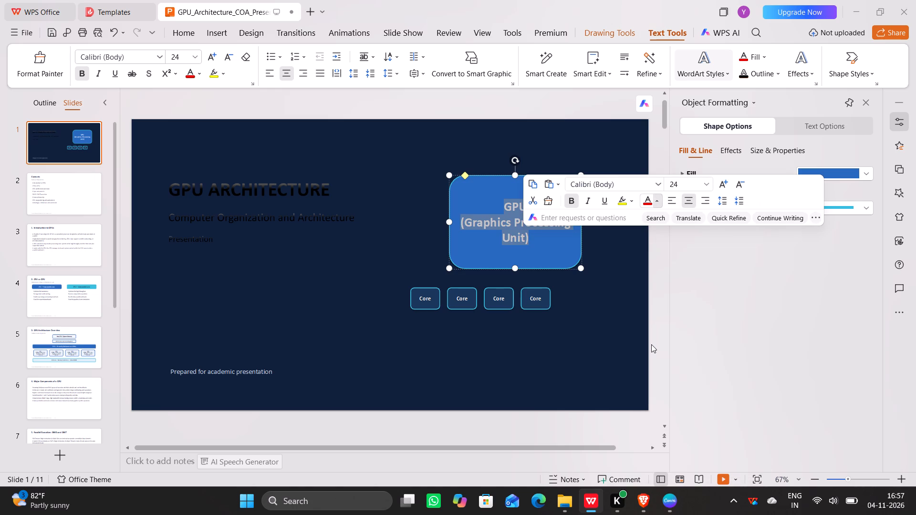
click(479, 360)
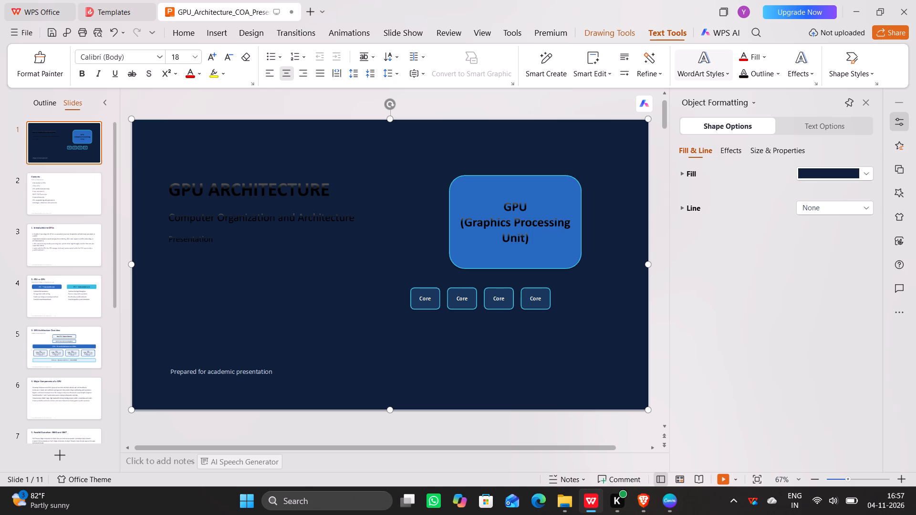
Change the font colour of the labels in all four Core boxes to black.
click(420, 297)
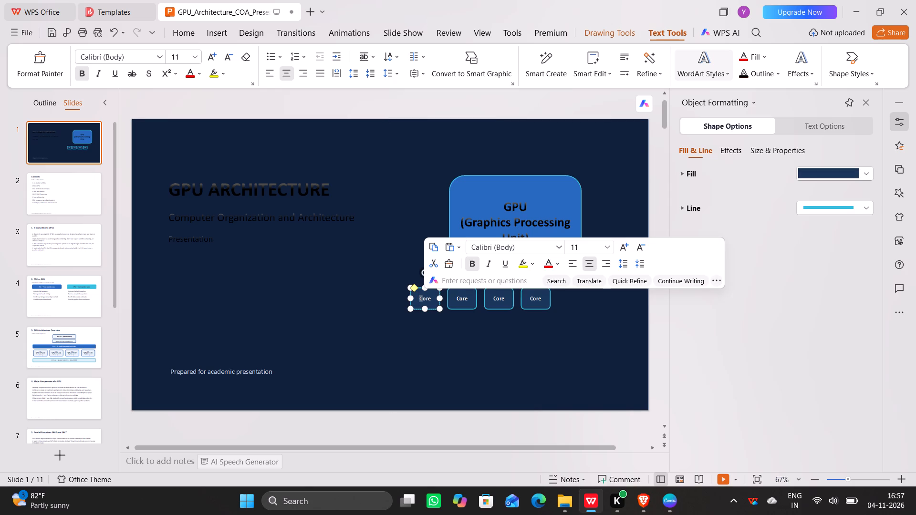
double_click(419, 299)
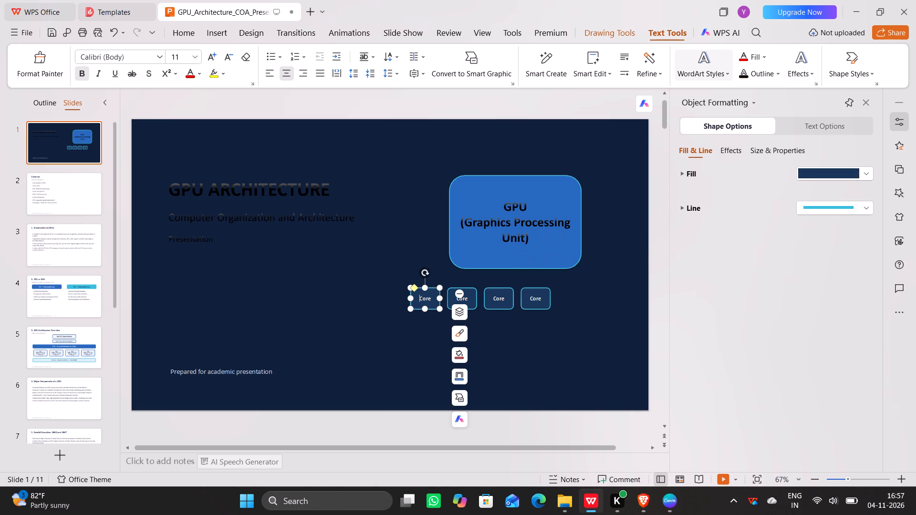
double_click(423, 298)
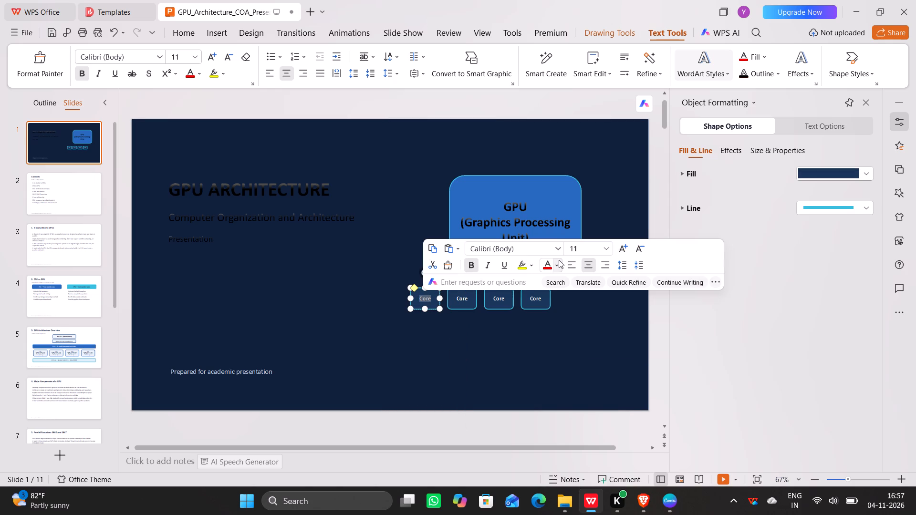
click(559, 260)
click(585, 253)
double_click(465, 299)
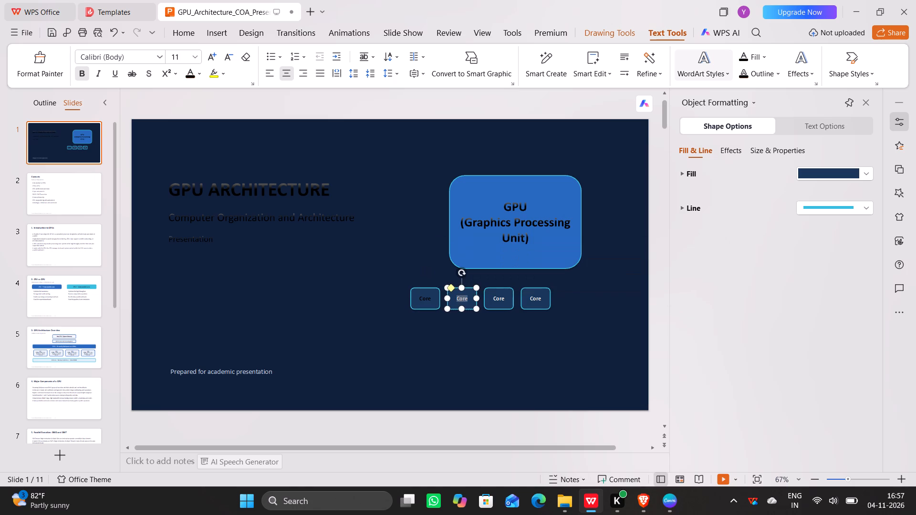
click(588, 262)
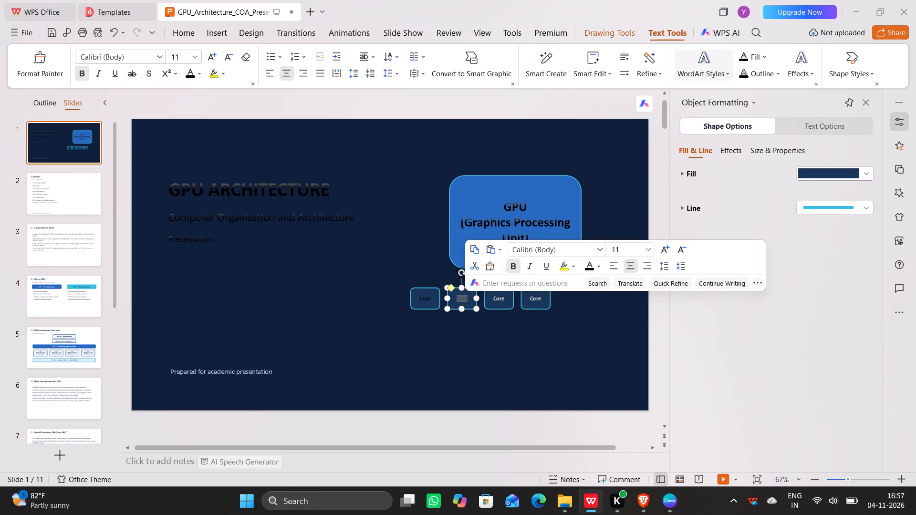
double_click(501, 300)
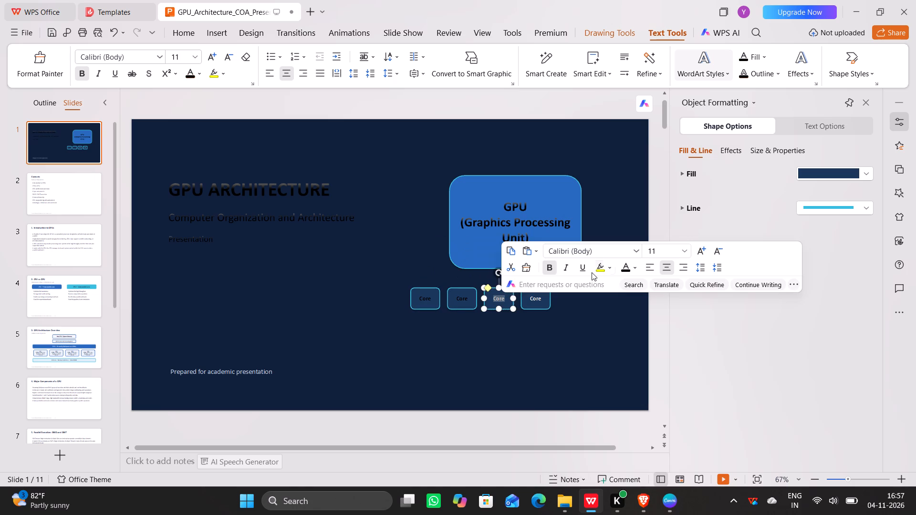
click(624, 266)
double_click(537, 299)
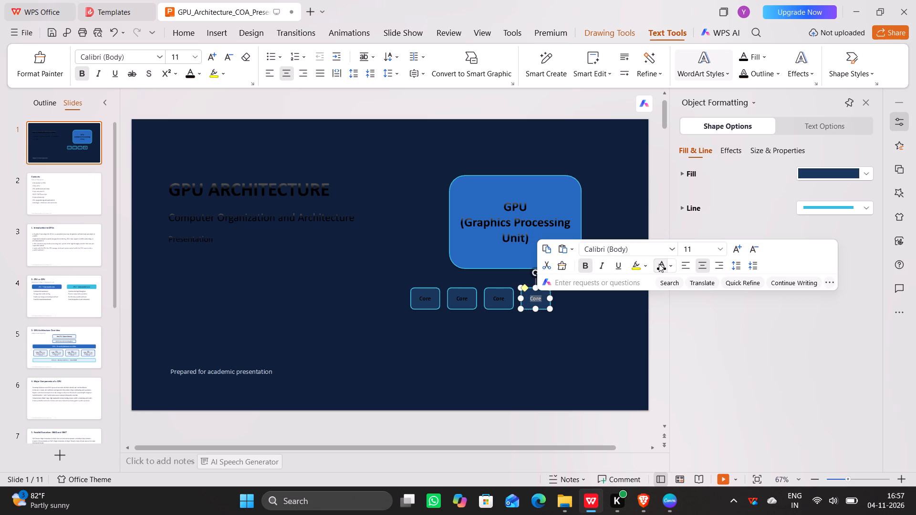
click(662, 265)
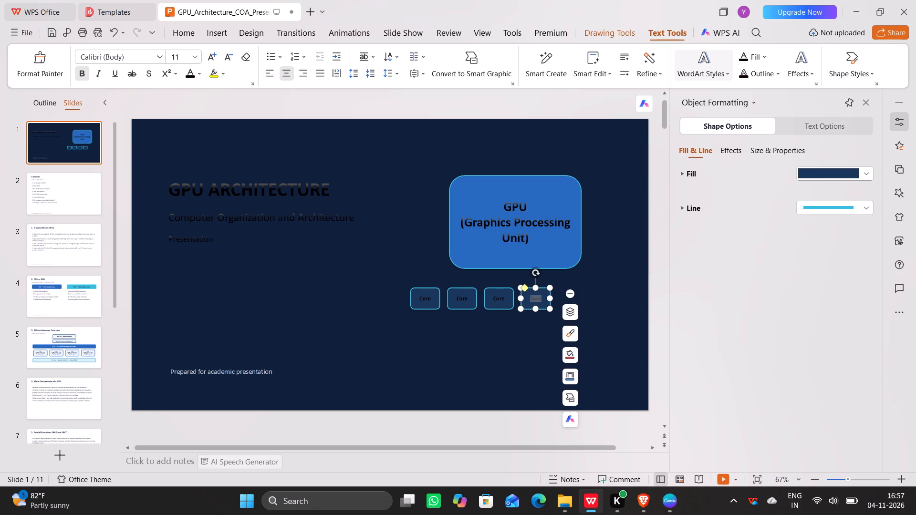
Change the font colour of the "Prepared for academic presentation" line to black.
drag(172, 371, 259, 371)
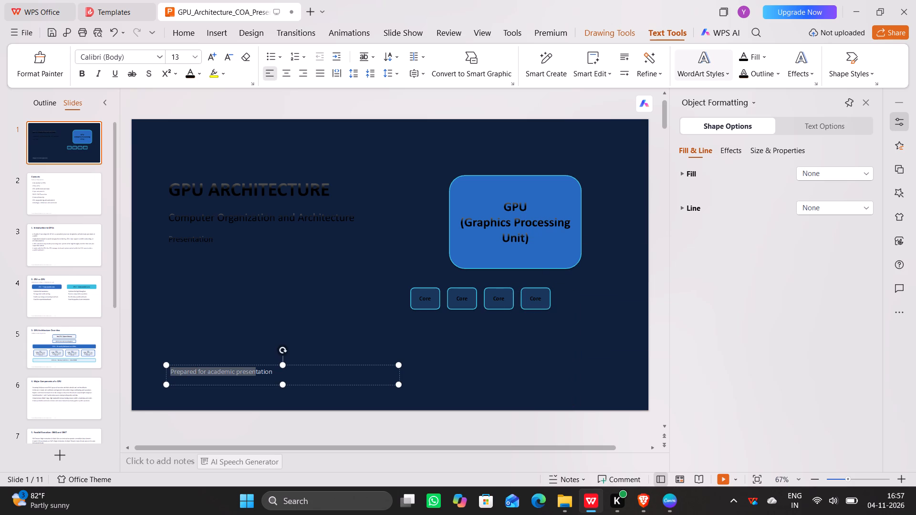
drag(259, 371, 272, 371)
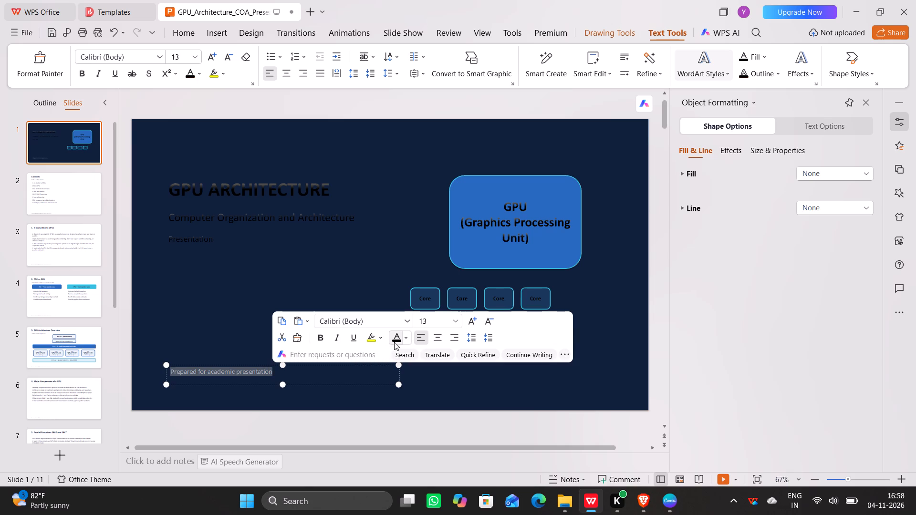
click(395, 341)
Set the dark blue background rectangle covering the title slide to no fill.
click(565, 386)
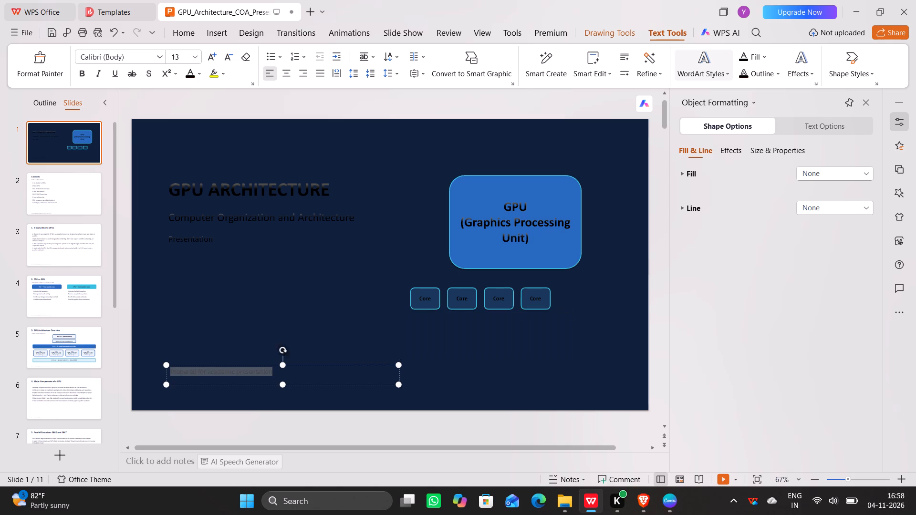
click(823, 175)
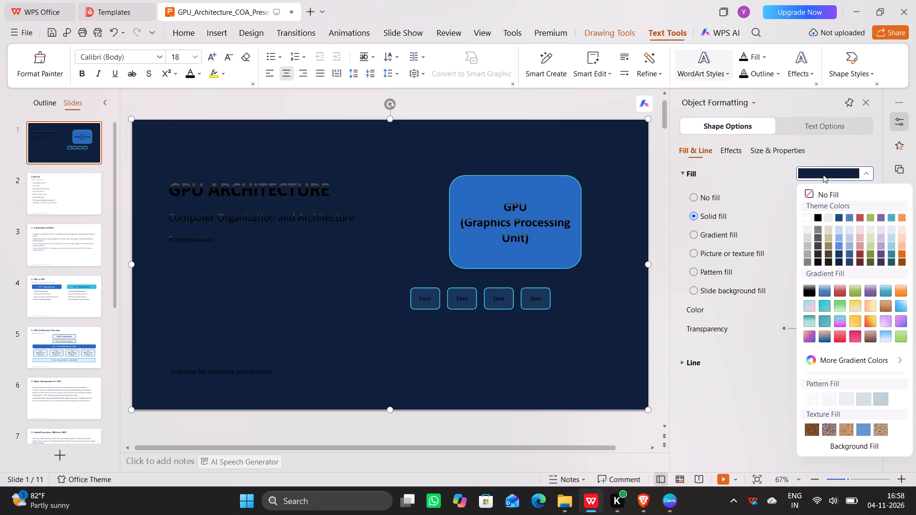
click(711, 196)
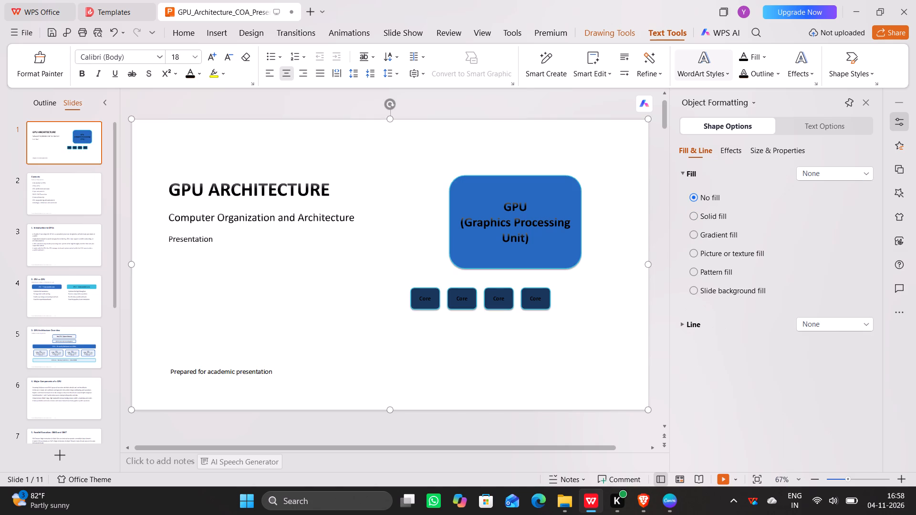
Set the GPU (Graphics Processing Unit) box on the title slide to no fill.
click(453, 248)
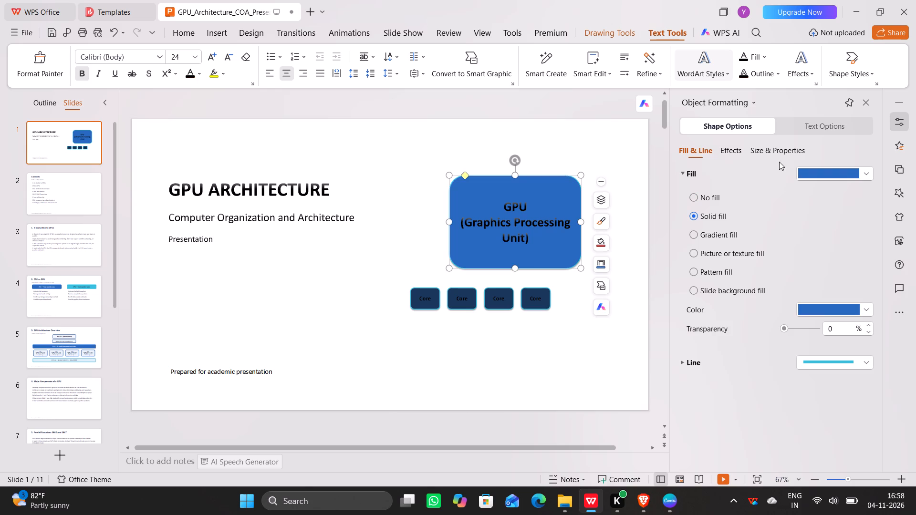
click(718, 198)
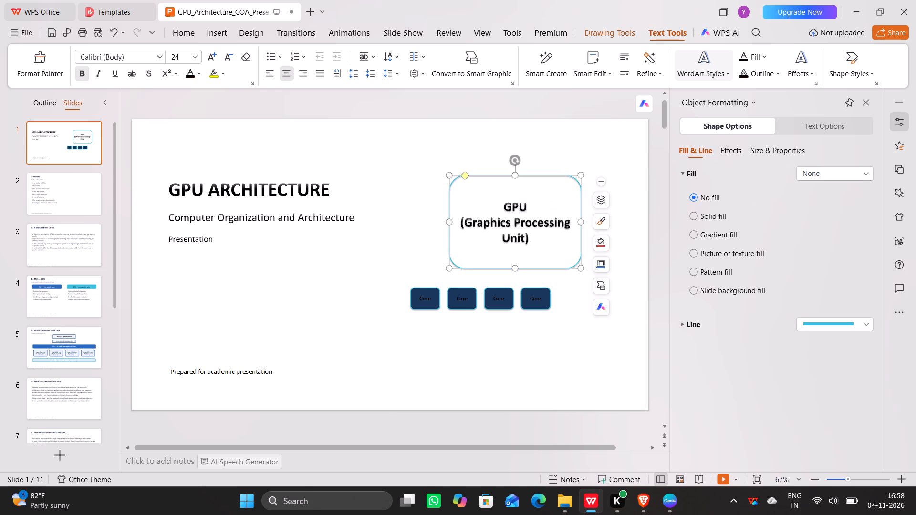
Set all four Core boxes below the GPU box to no fill.
click(438, 288)
click(698, 199)
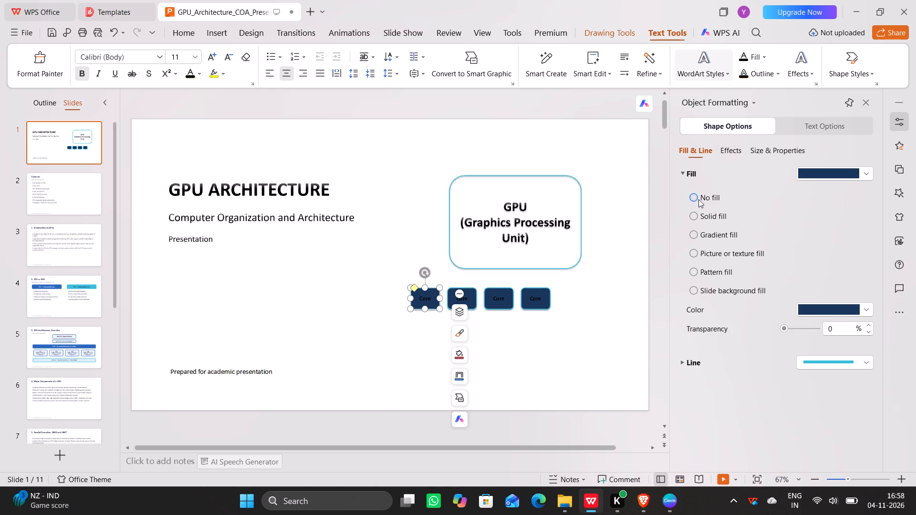
click(545, 289)
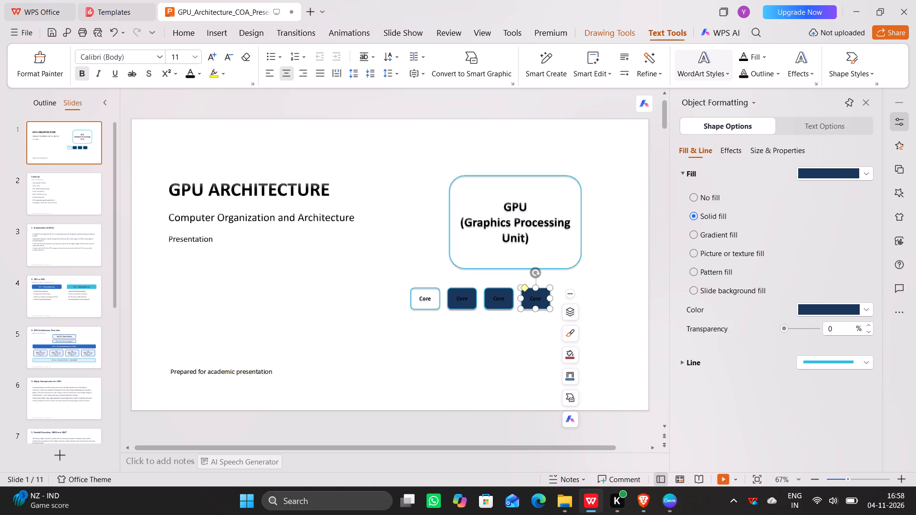
click(699, 202)
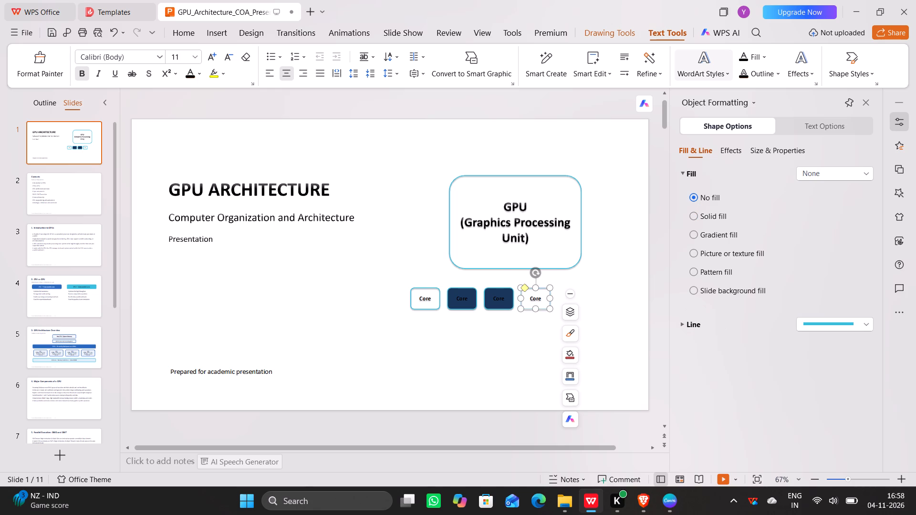
click(495, 295)
click(727, 196)
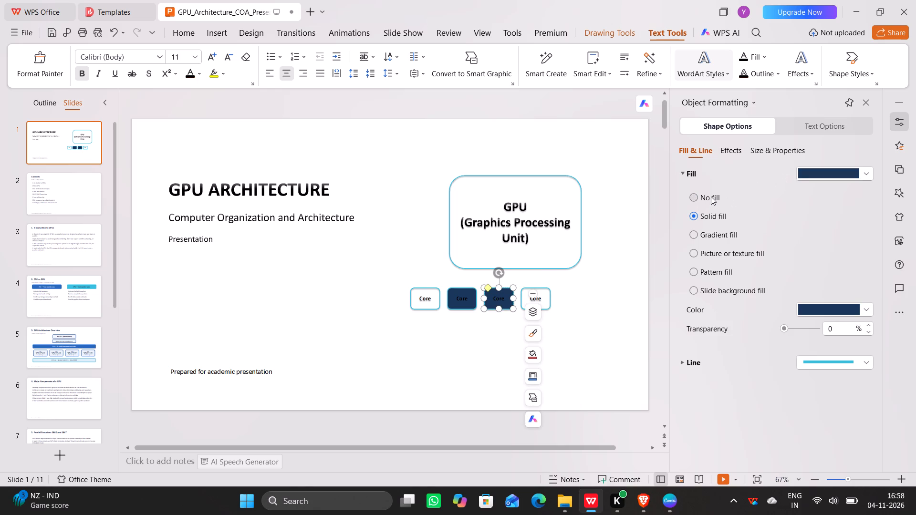
click(711, 196)
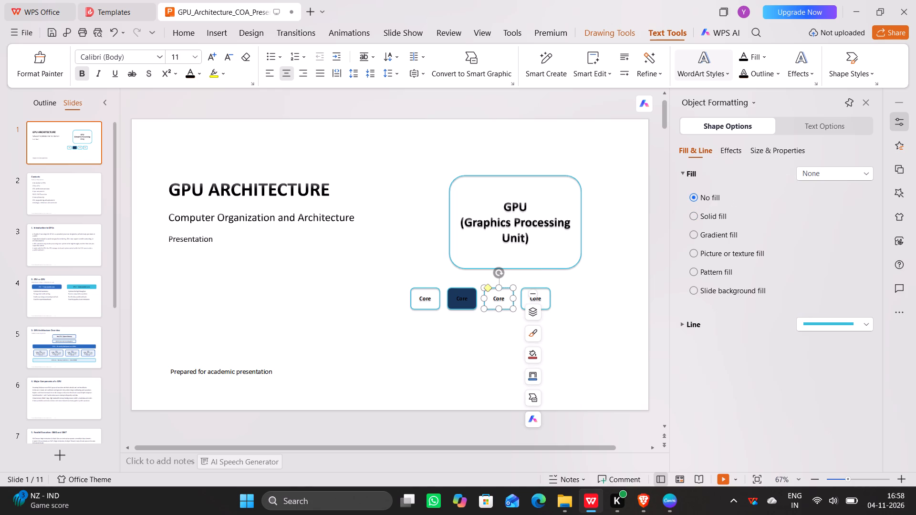
click(468, 304)
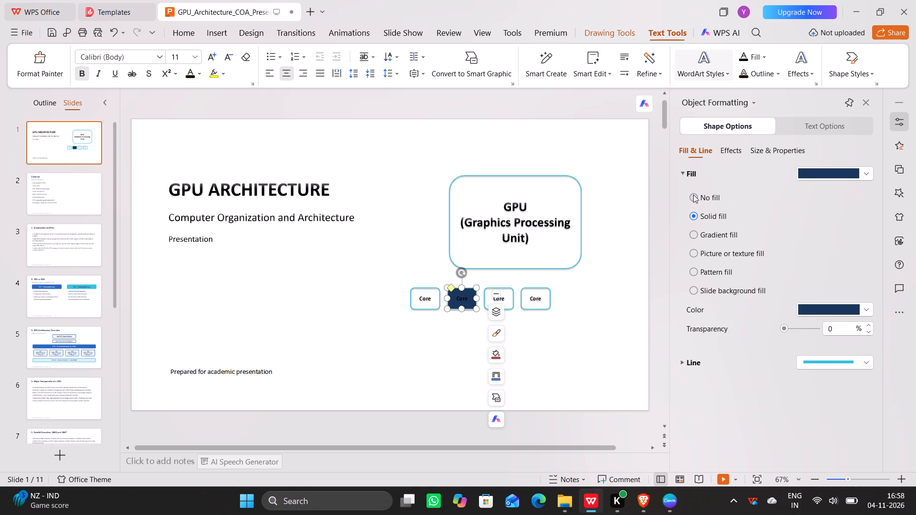
click(702, 194)
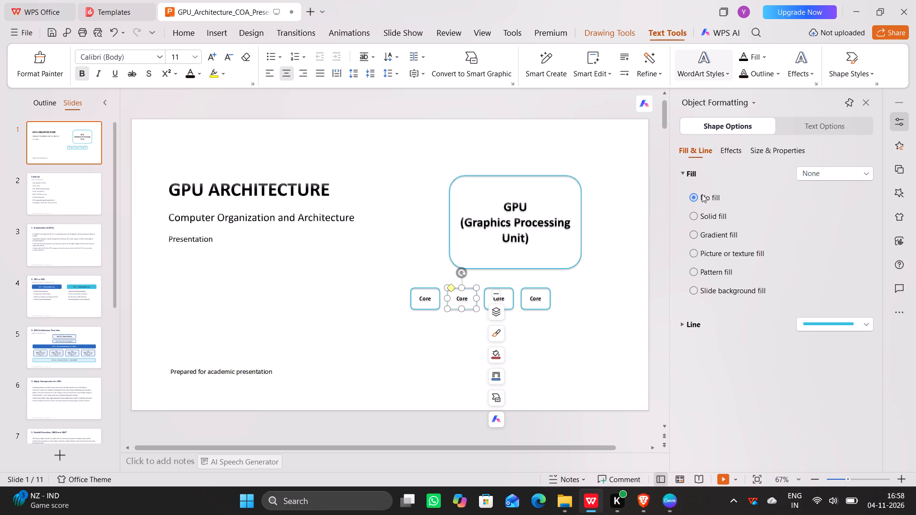
Go through slides 2 to 11 to examine their text colours and backgrounds, ending on the closing slide.
key(Down)
click(92, 191)
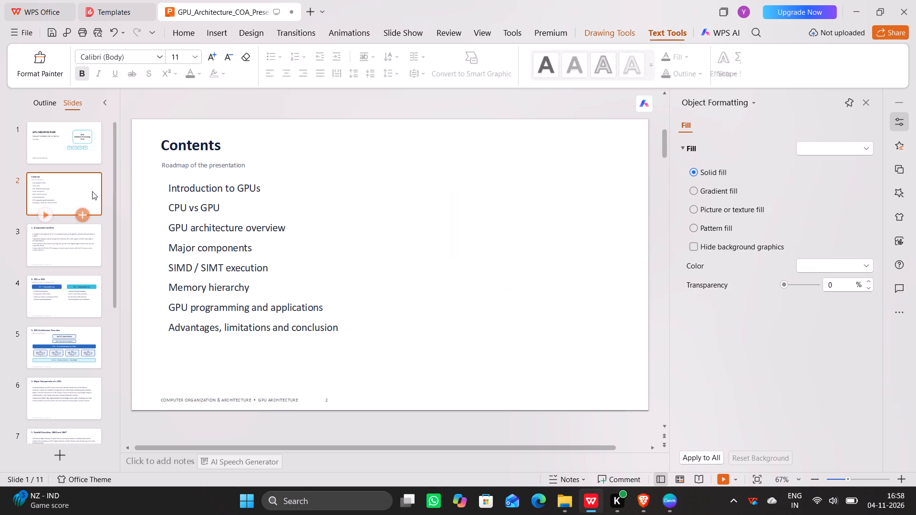
key(Down)
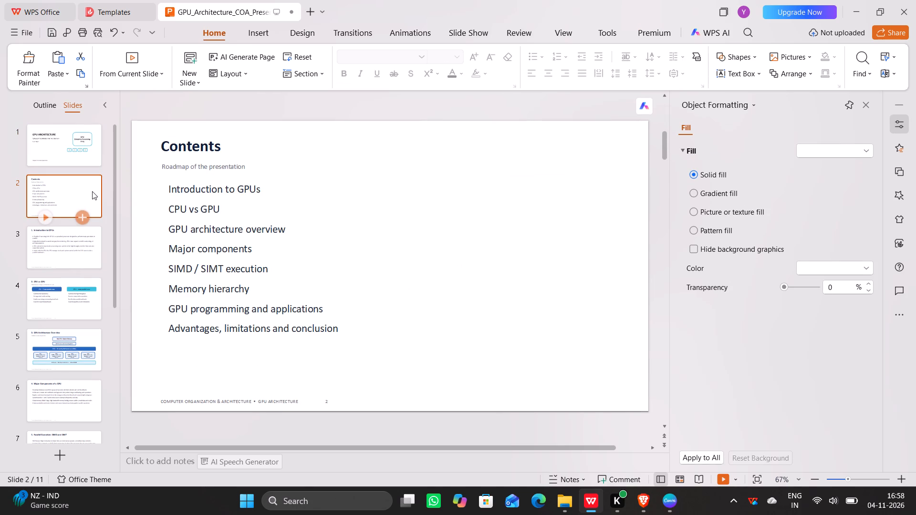
key(Down)
key(Down)
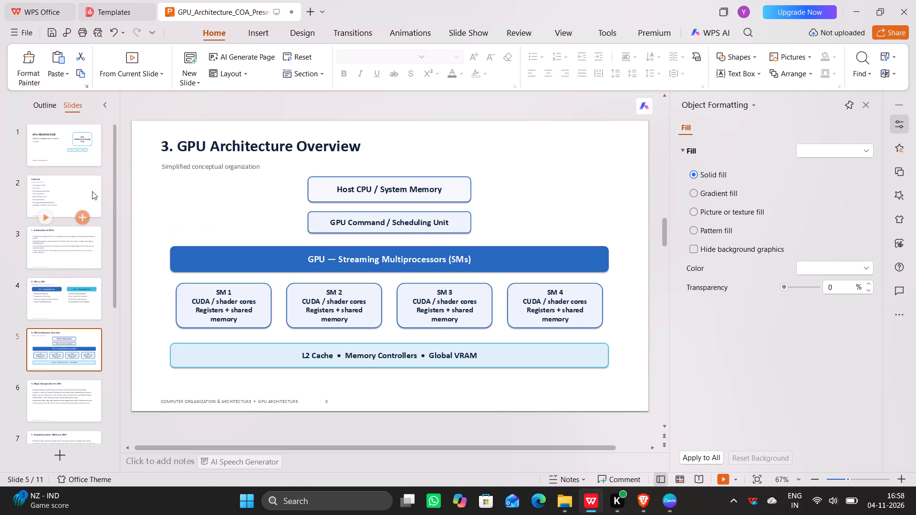
key(Down)
key(Down)
key(Down)
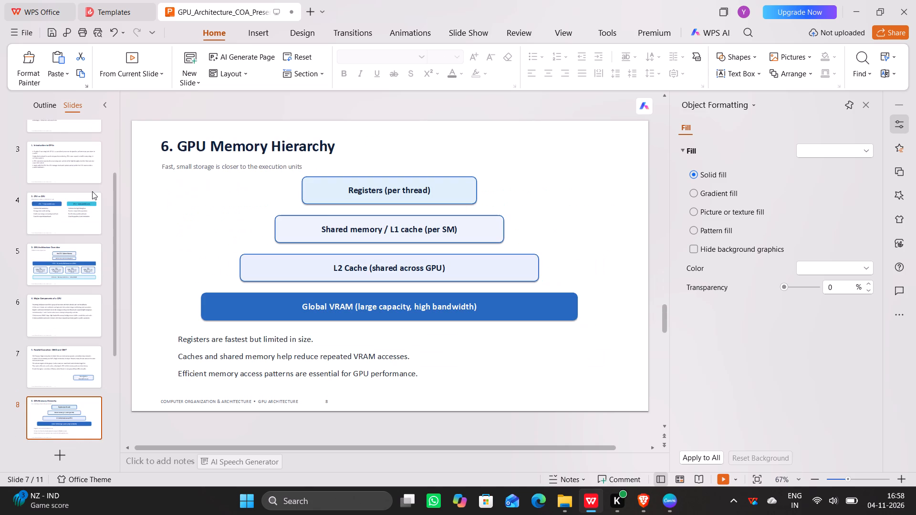
key(Down)
key(Down)
key(Down)
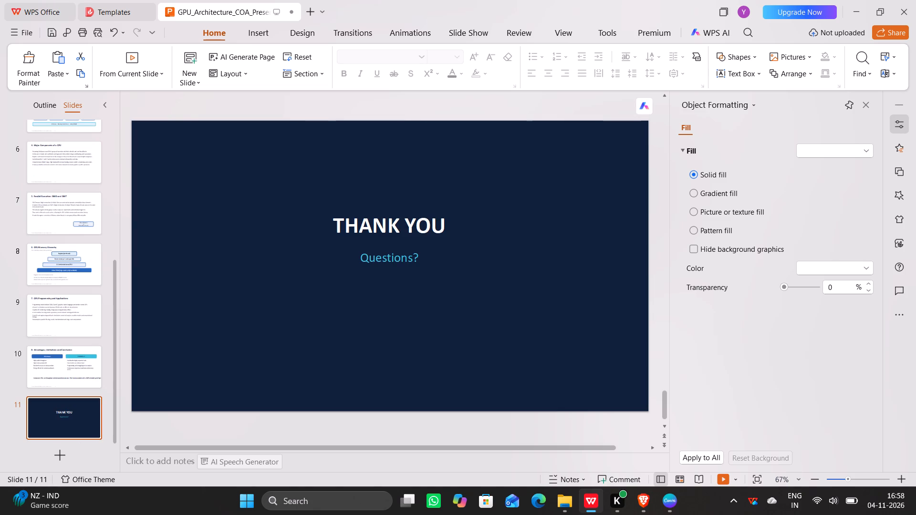
Change the font colour of the "THANK YOU" heading on slide 11 to black.
drag(335, 221, 459, 234)
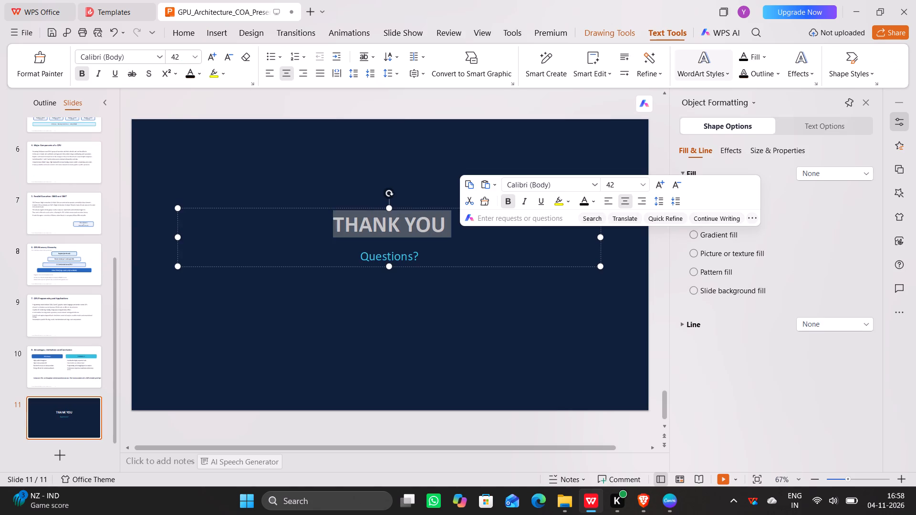
click(585, 200)
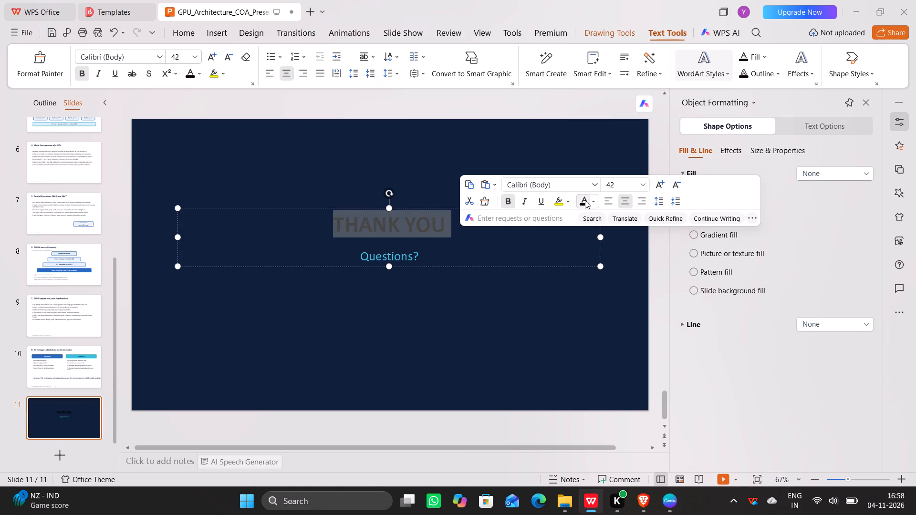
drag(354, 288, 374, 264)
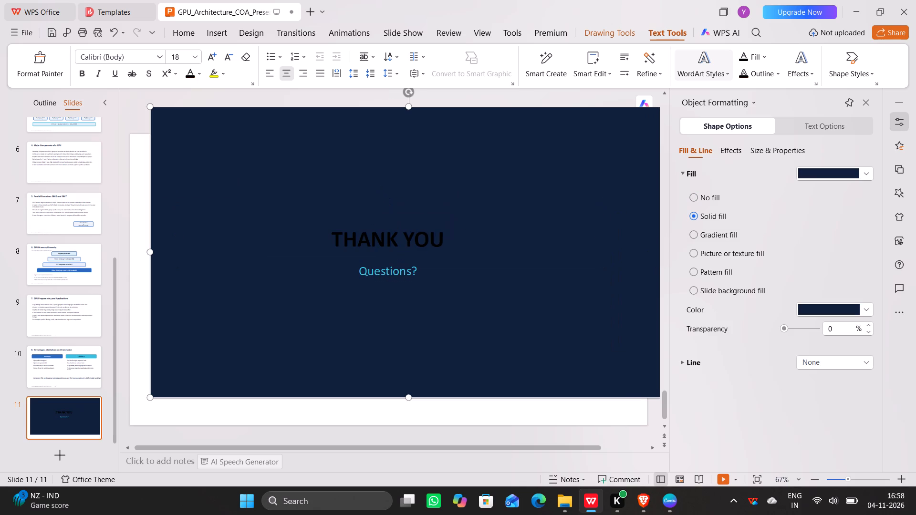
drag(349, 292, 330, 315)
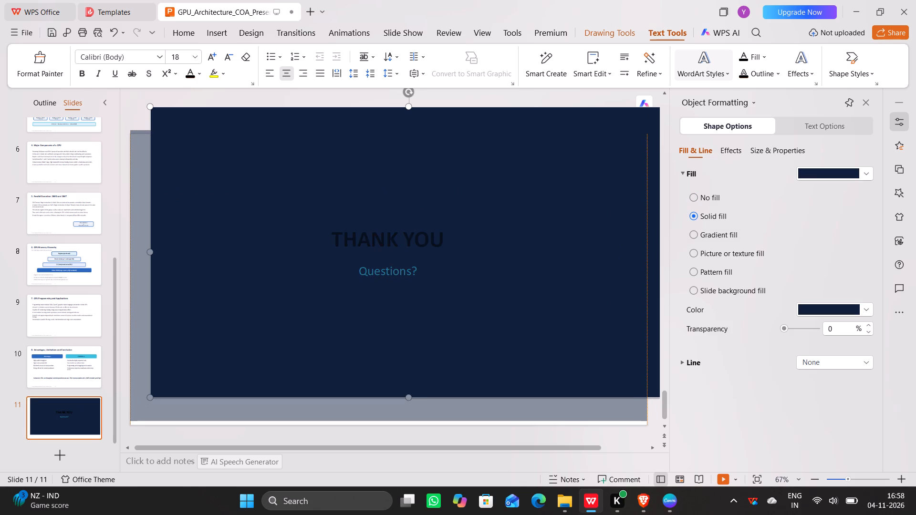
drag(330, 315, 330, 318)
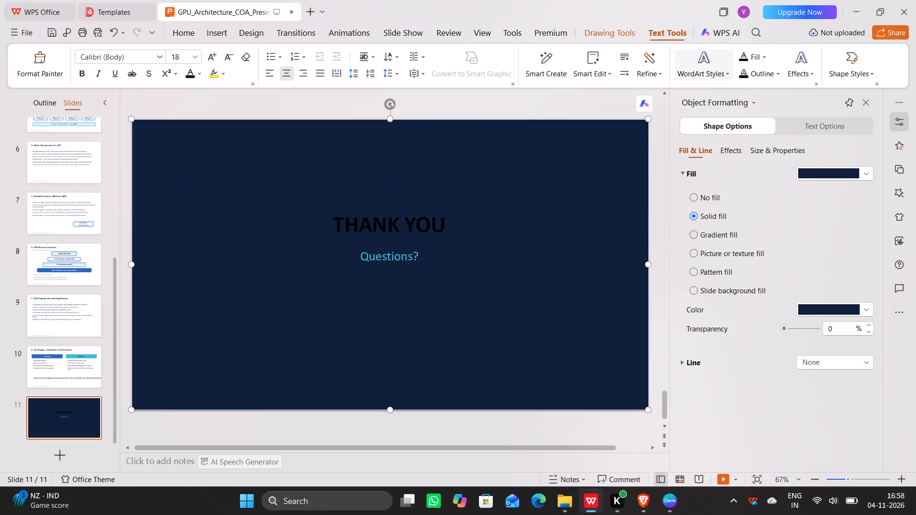
Change the font colour of the "Questions?" line on the closing slide to the orange theme colour.
drag(364, 259, 423, 263)
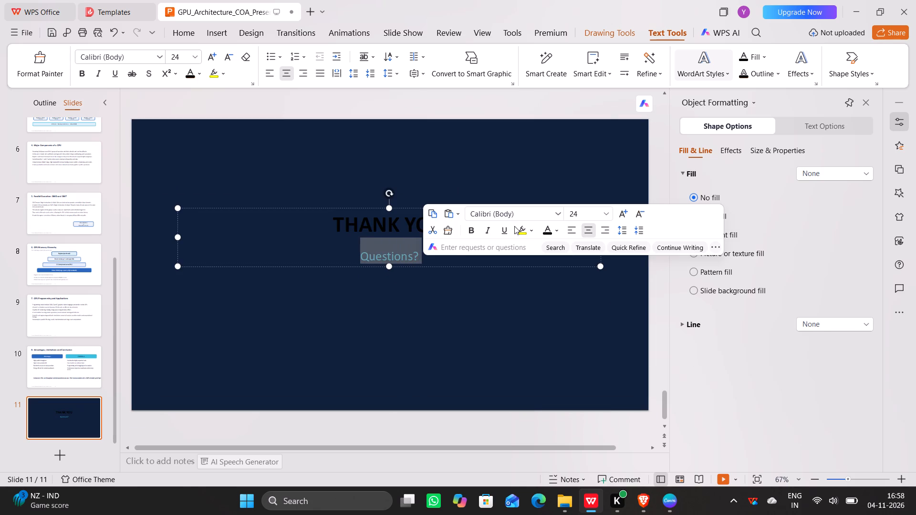
click(559, 234)
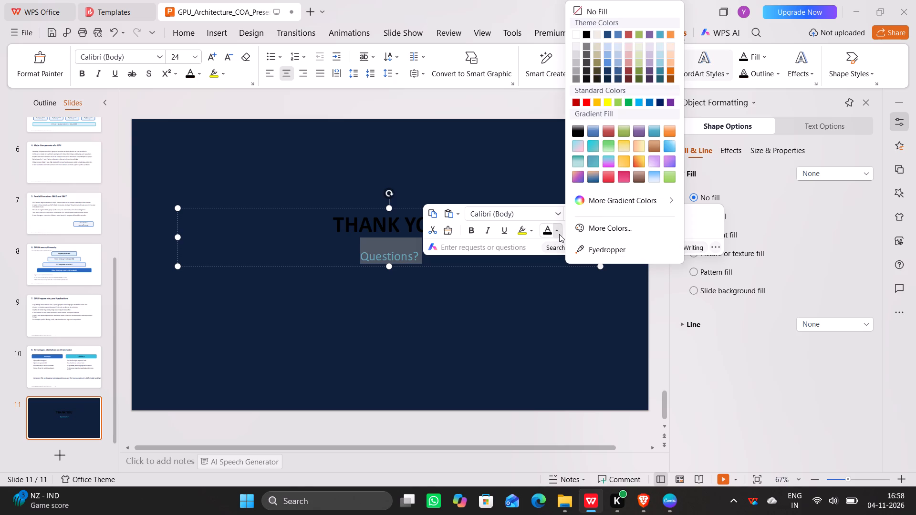
click(669, 32)
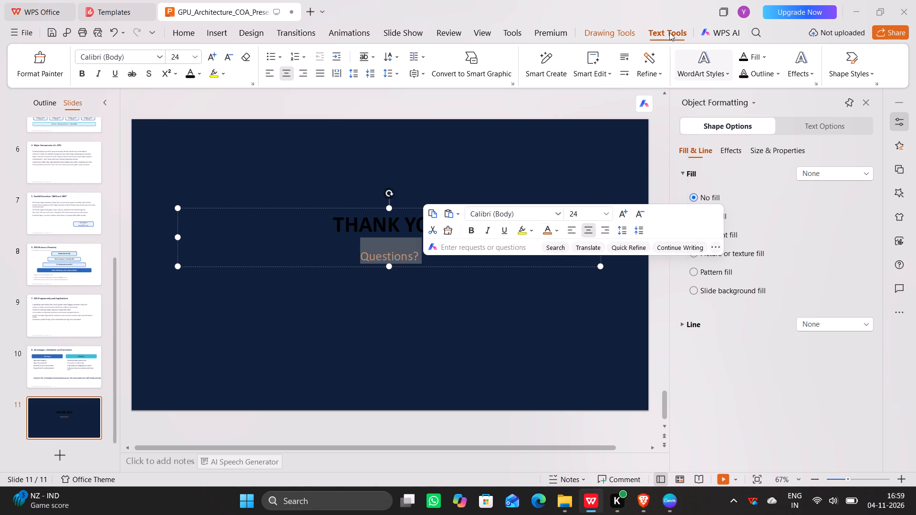
Set the dark blue background rectangle covering the closing slide to no fill.
click(566, 297)
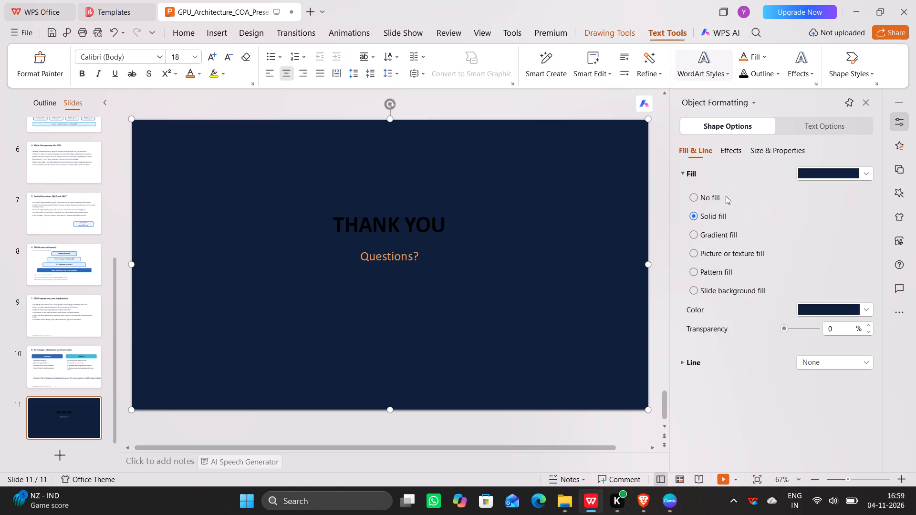
click(708, 195)
Save the GPU Architecture presentation.
key(ctrl+s)
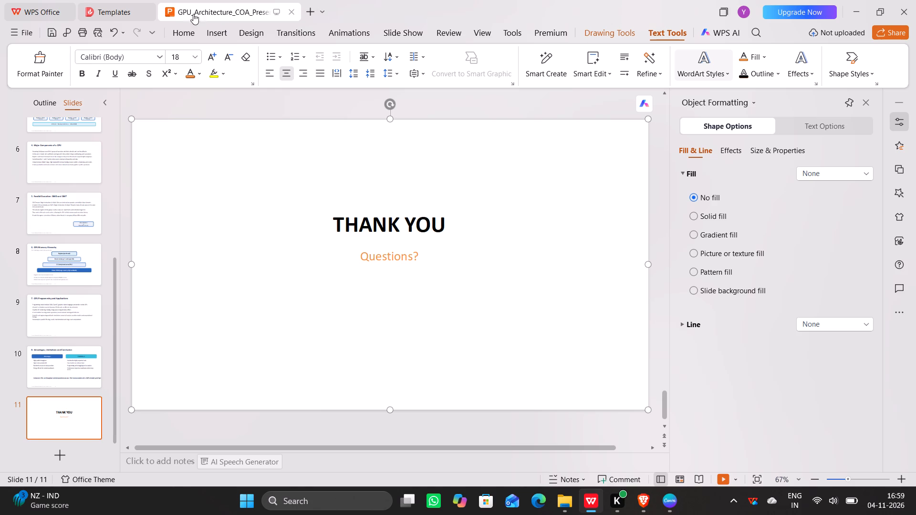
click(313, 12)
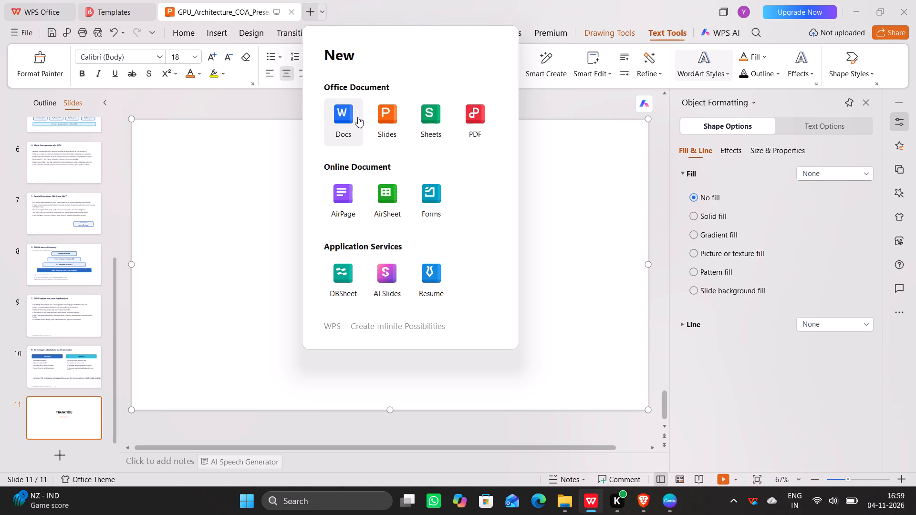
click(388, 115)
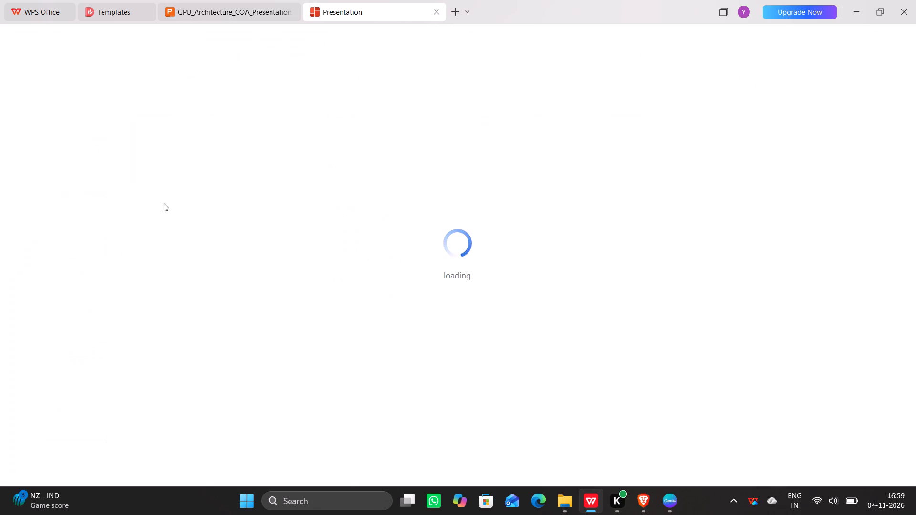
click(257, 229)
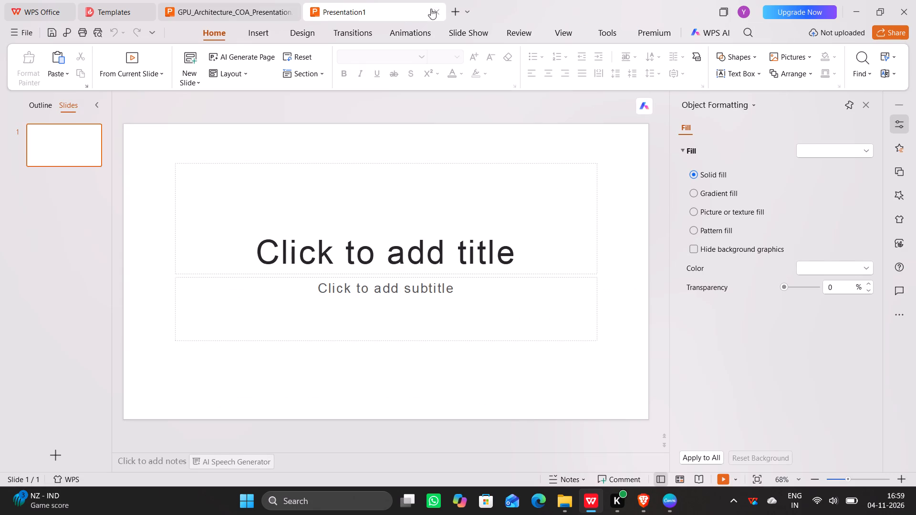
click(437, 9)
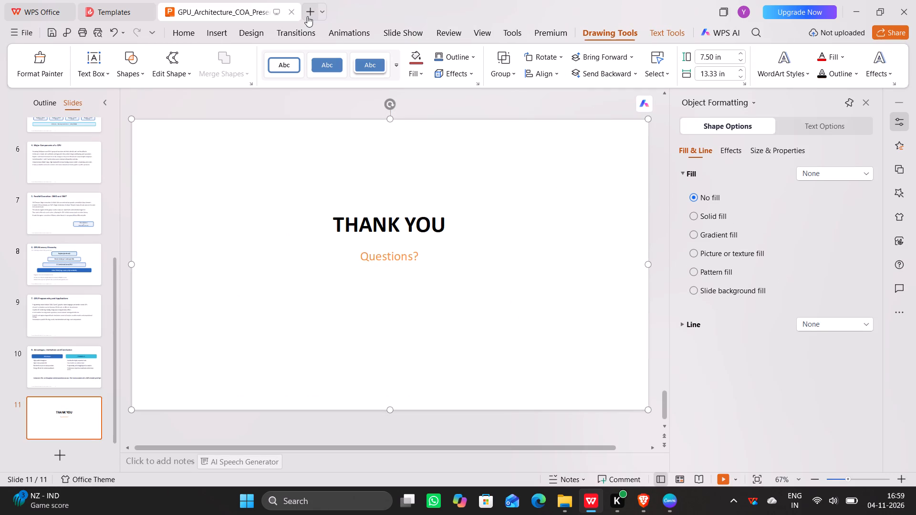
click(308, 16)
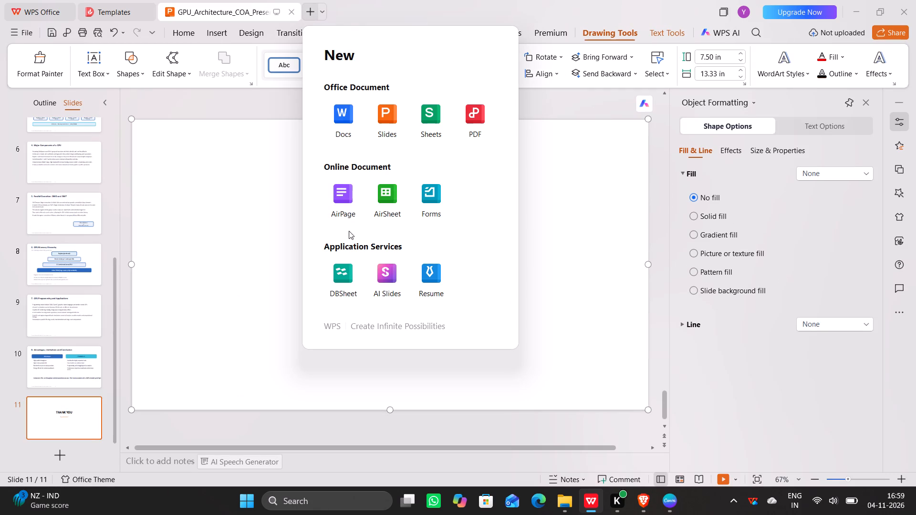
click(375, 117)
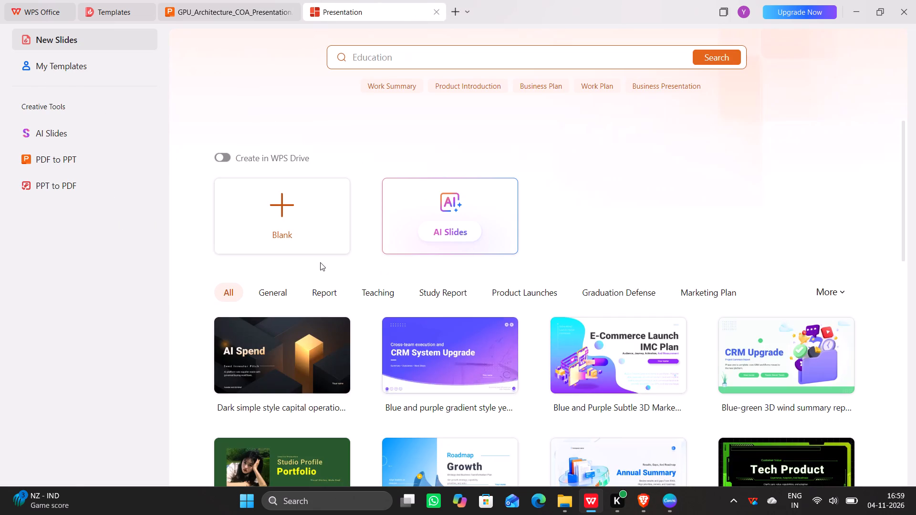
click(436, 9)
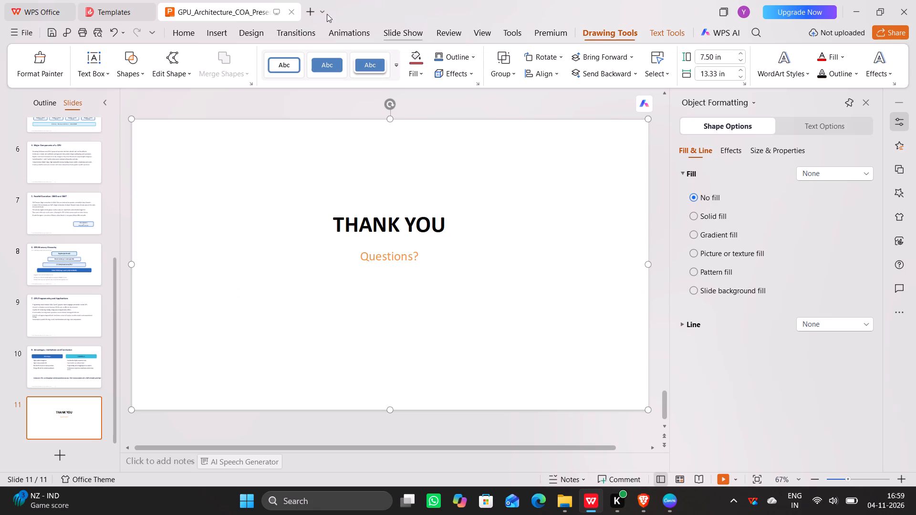
Switch to File Explorer and open the Input_Output_Organization_COA presentation from the recent files.
click(855, 15)
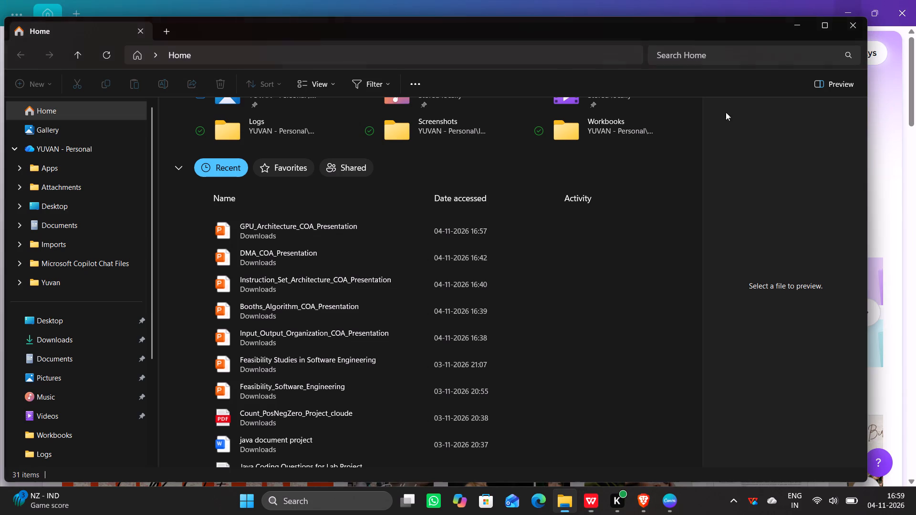
double_click(304, 336)
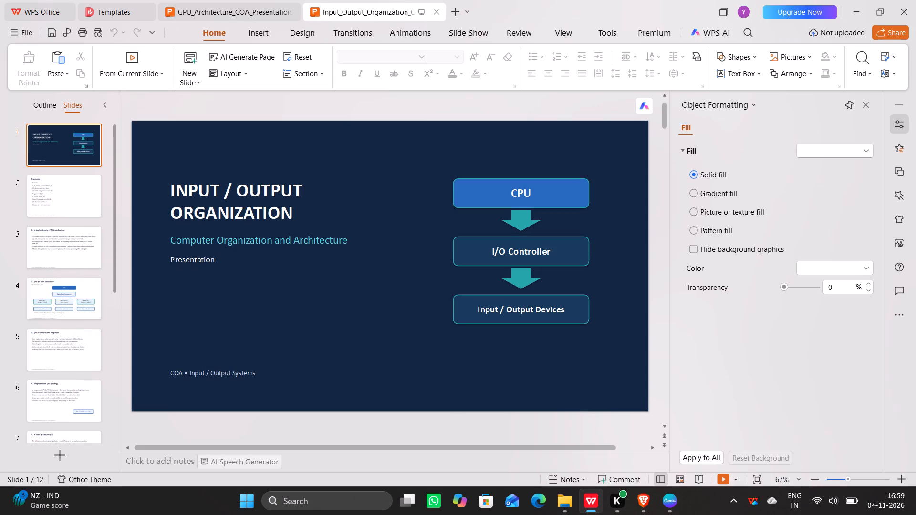
Apply the black gradient text colour to the whole title block on slide 1, including the subtitle and "Presentation" line.
drag(172, 189, 252, 225)
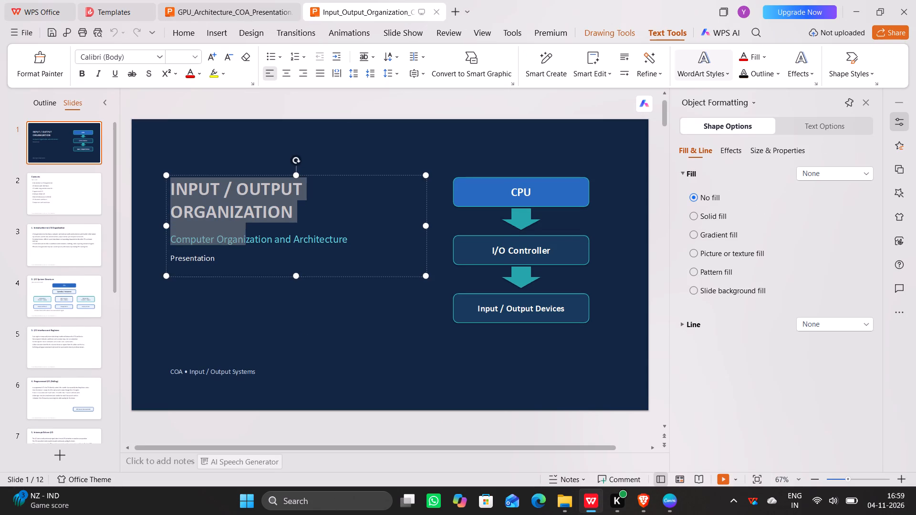
drag(252, 225, 293, 258)
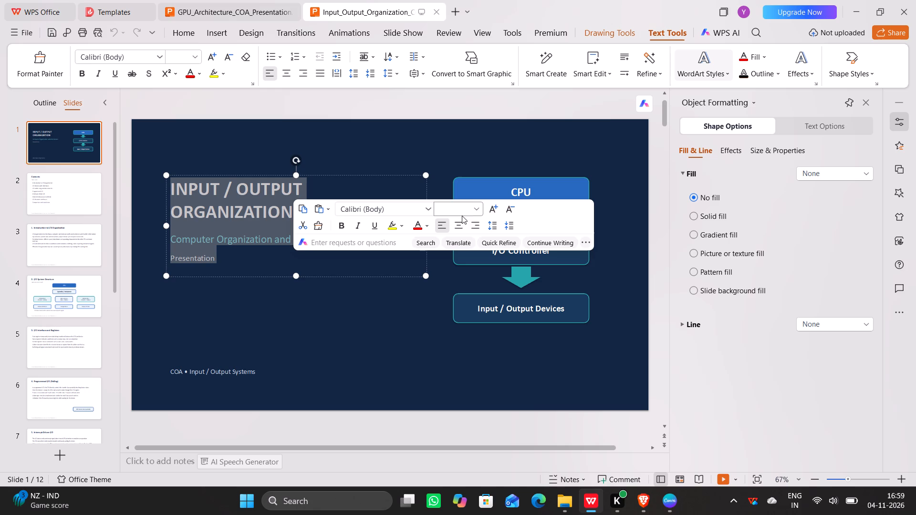
click(426, 229)
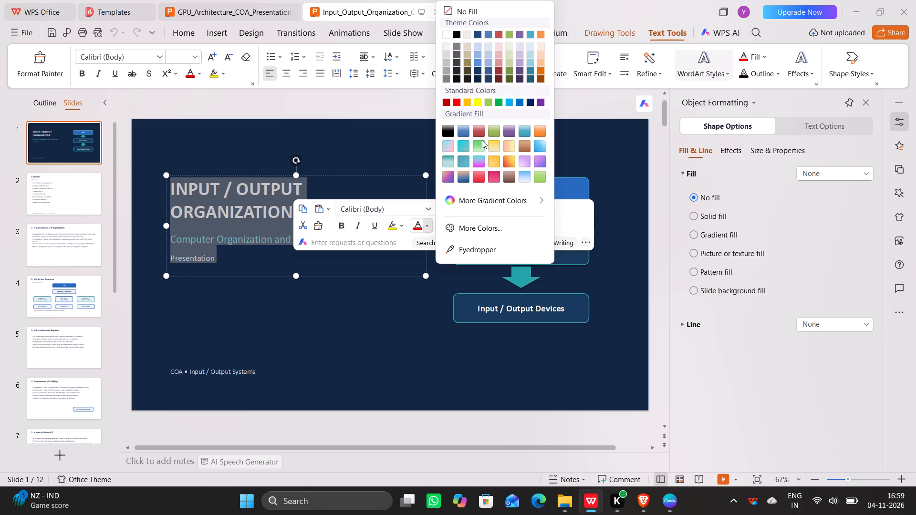
click(448, 132)
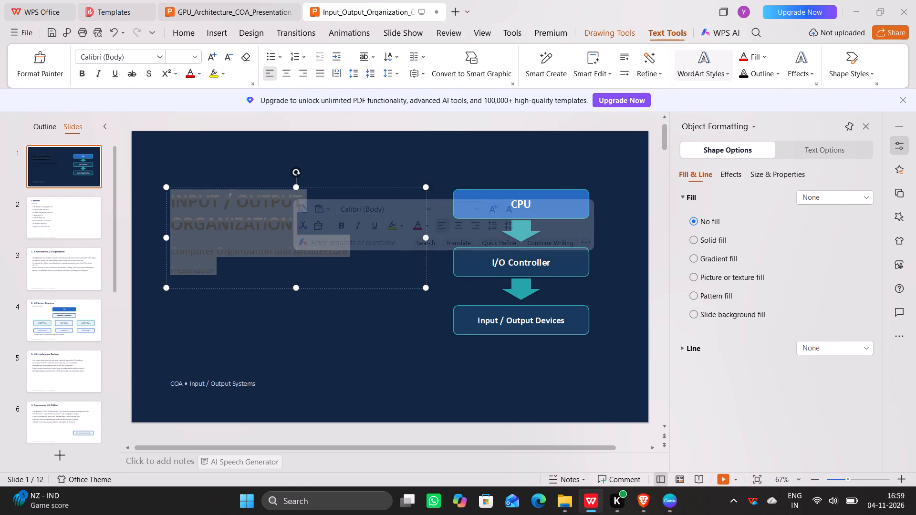
click(424, 306)
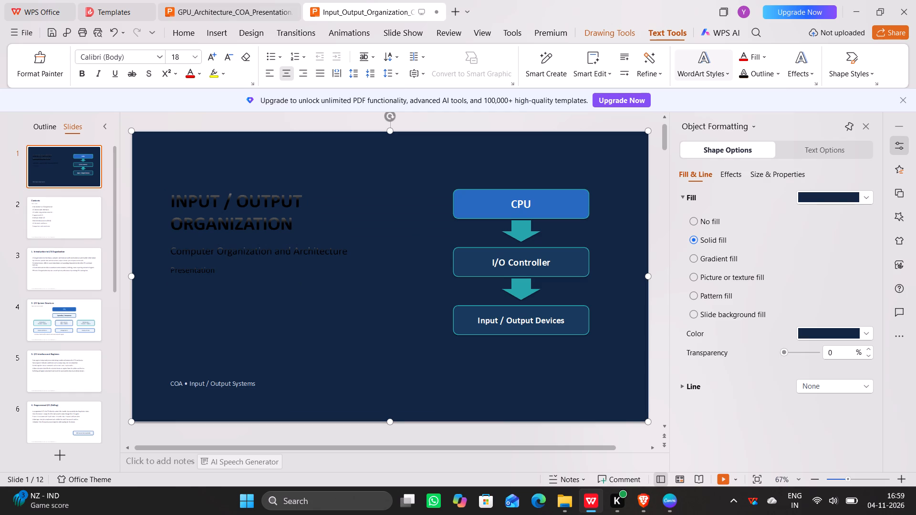
Change the font colour of the CPU, I/O Controller and Input / Output Devices labels in the title slide diagram to black.
drag(511, 204, 536, 204)
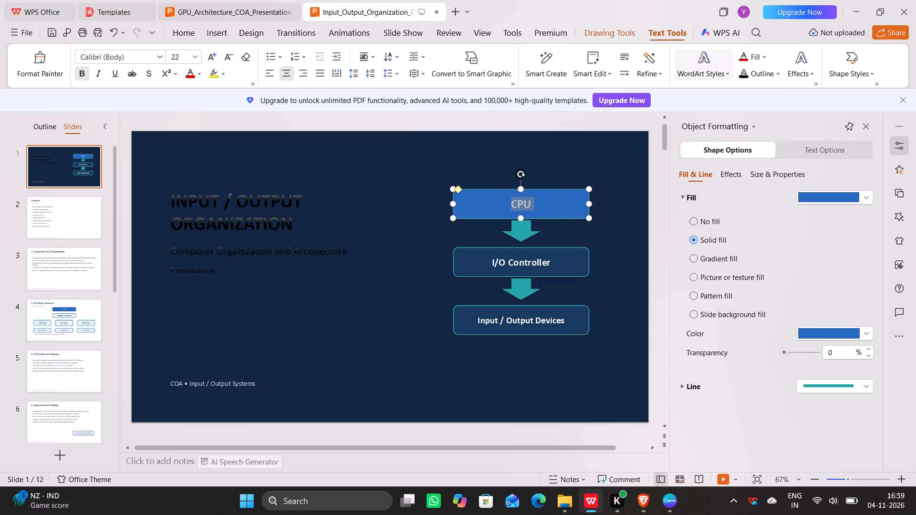
click(670, 172)
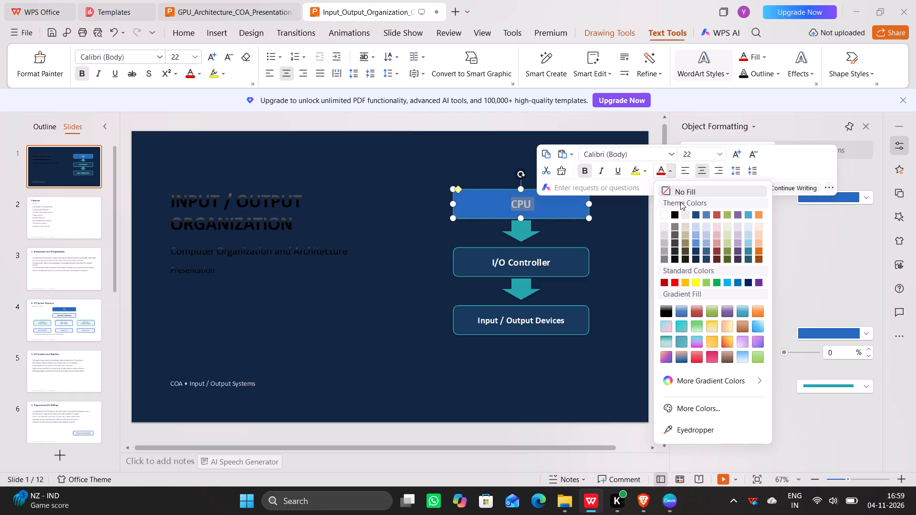
click(672, 212)
click(513, 299)
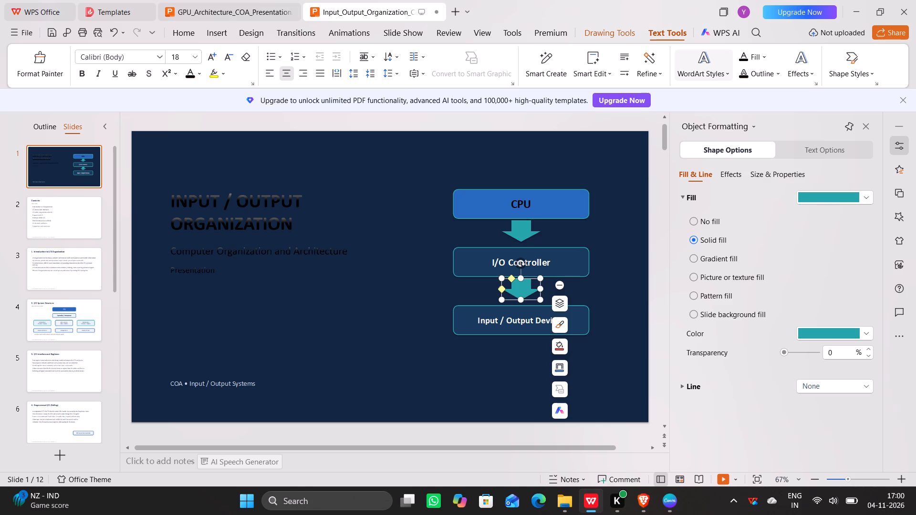
drag(492, 262, 546, 265)
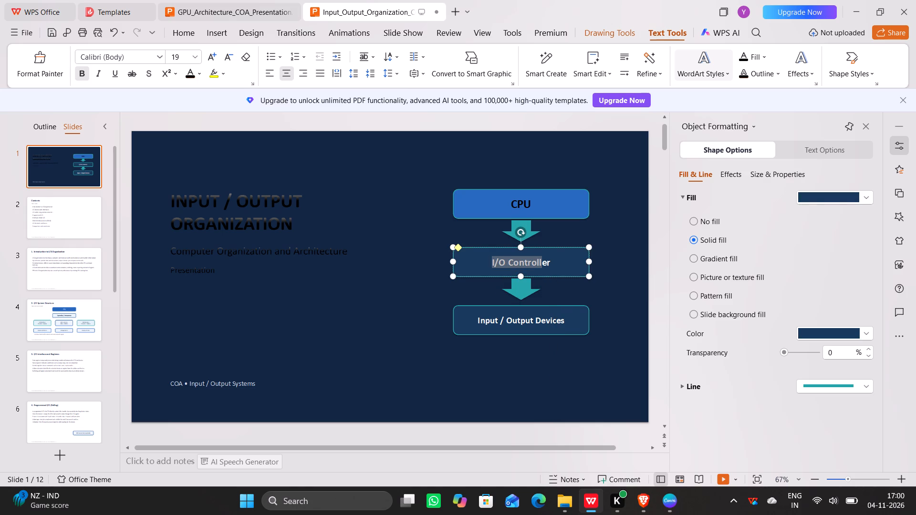
drag(546, 265, 551, 265)
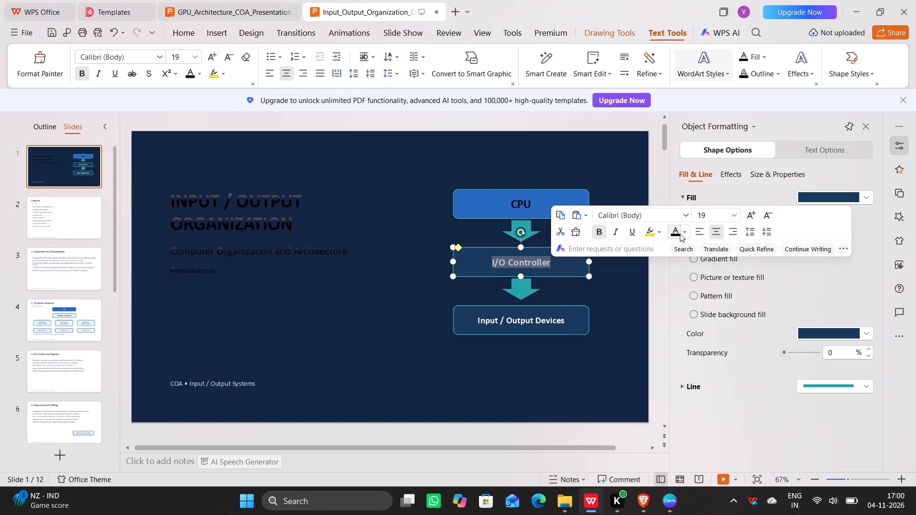
click(680, 234)
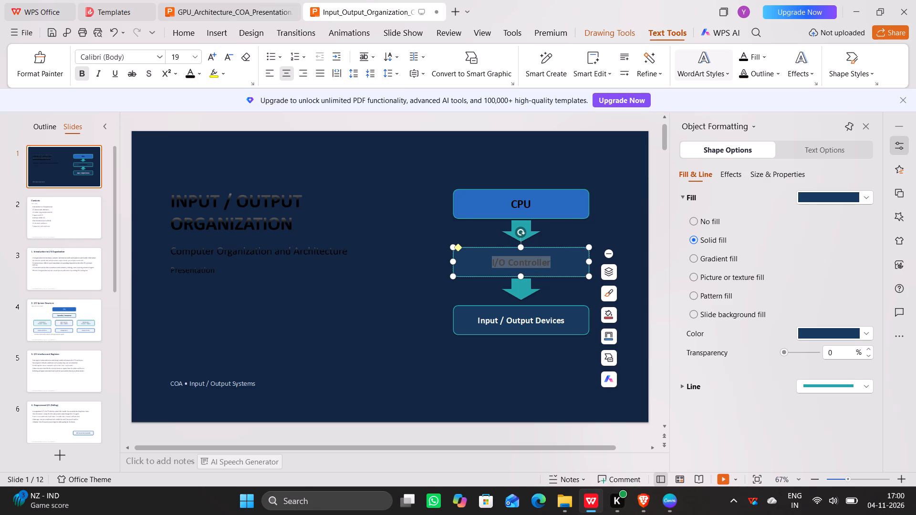
drag(479, 321, 565, 322)
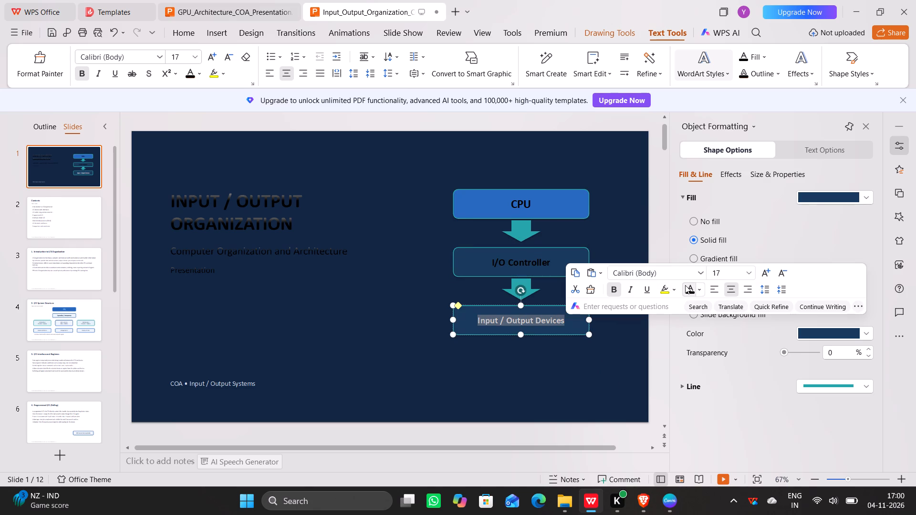
click(685, 285)
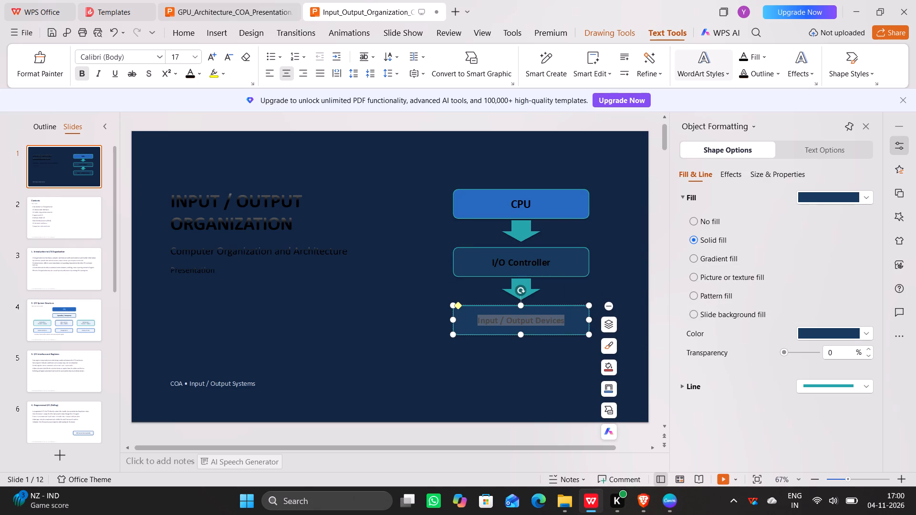
Change the font colour of the "COA • Input / Output Systems" footer line on the title slide to black.
drag(253, 384, 171, 386)
click(295, 354)
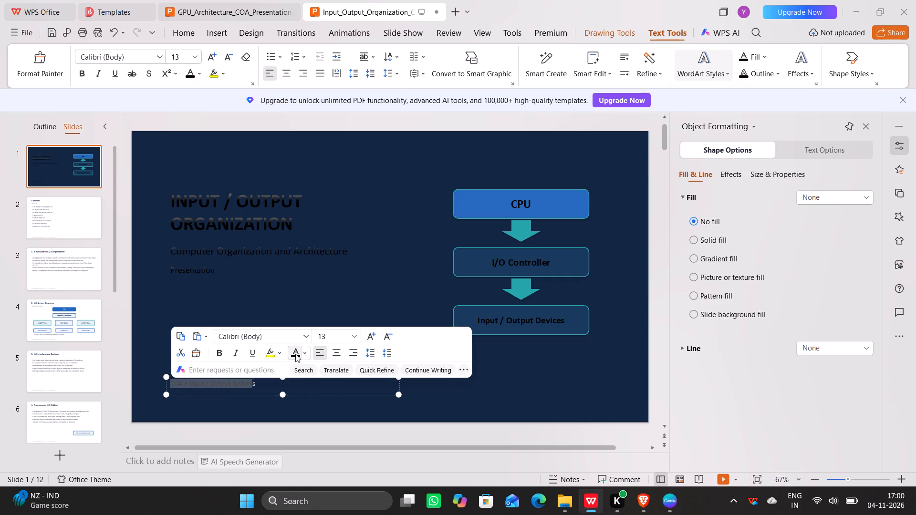
triple_click(248, 382)
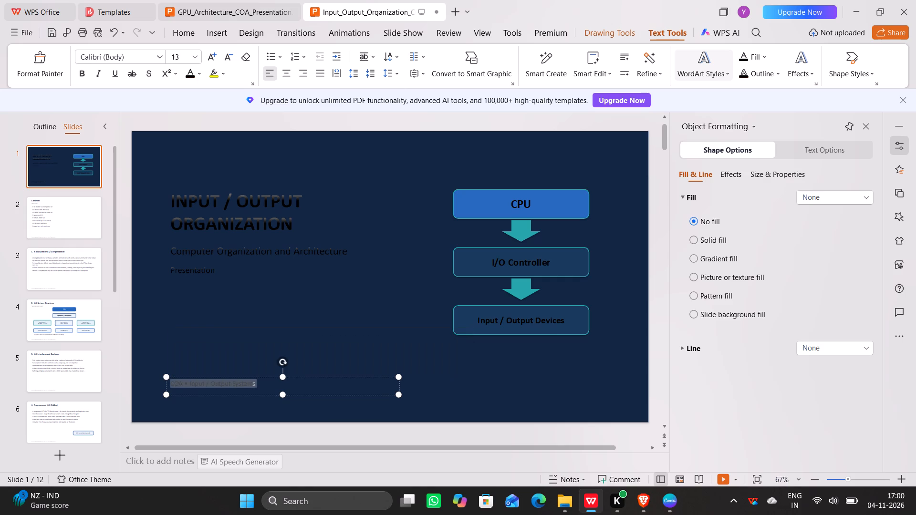
click(372, 350)
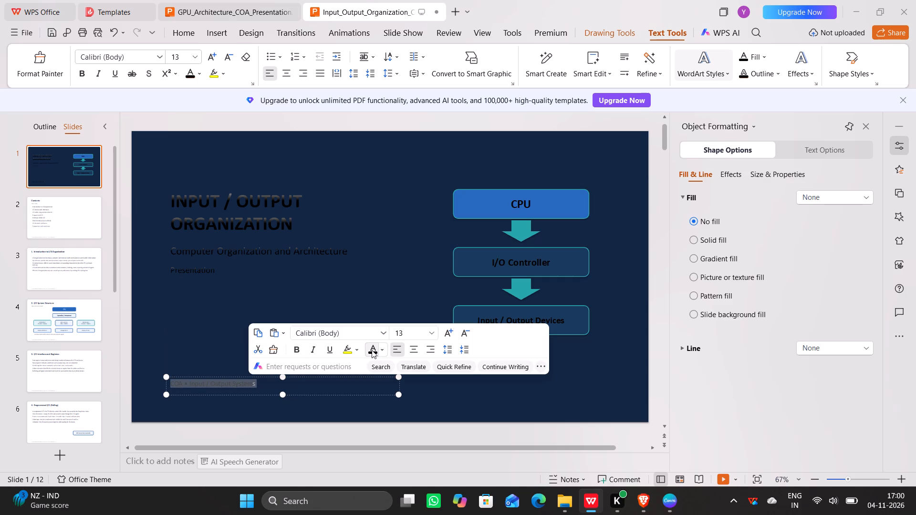
click(320, 287)
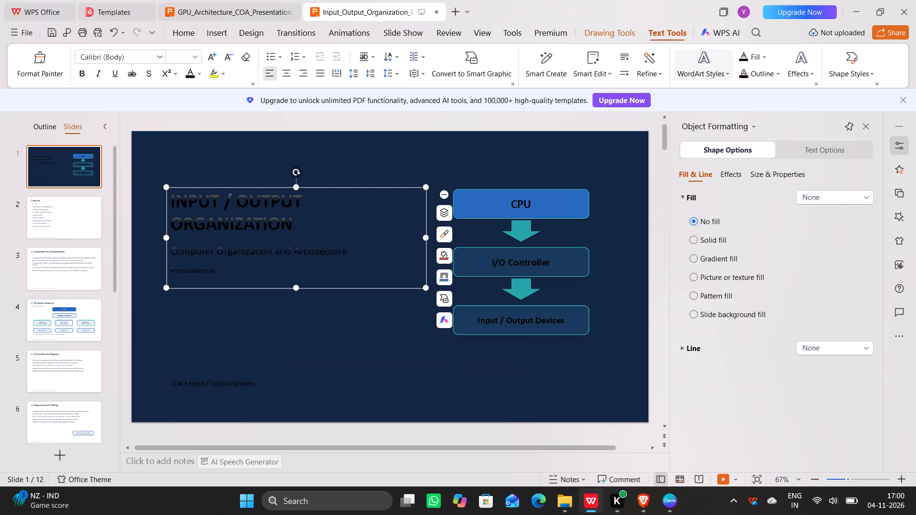
Set the dark blue background rectangle covering the title slide to no fill.
click(638, 328)
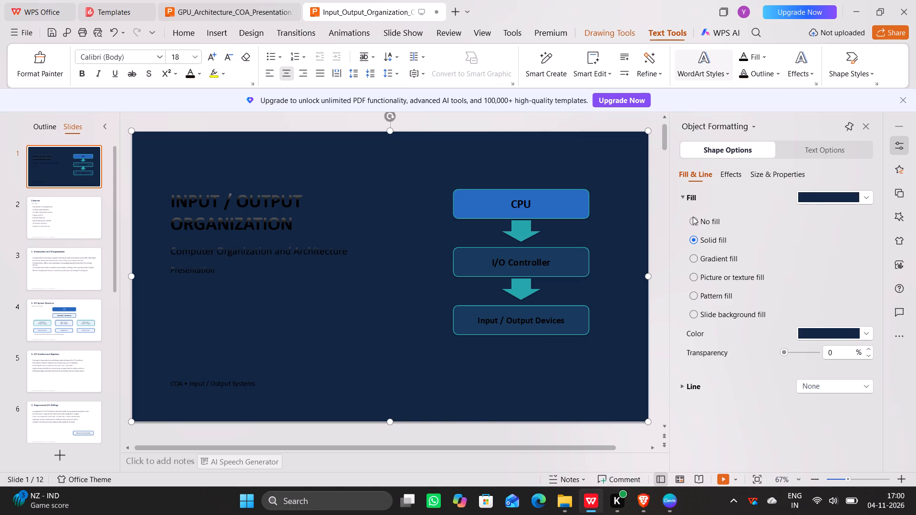
click(693, 216)
Fill the I/O Controller box with a light tint of the blue theme colour.
click(580, 257)
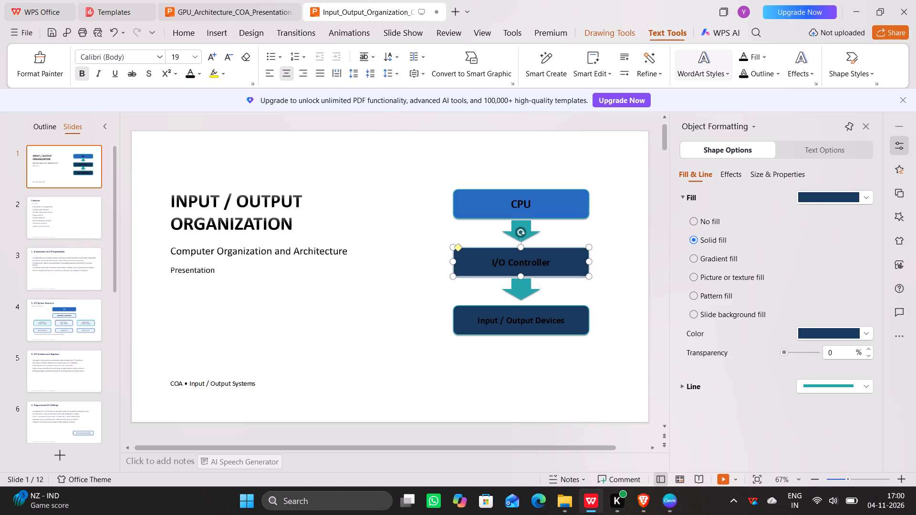
click(831, 199)
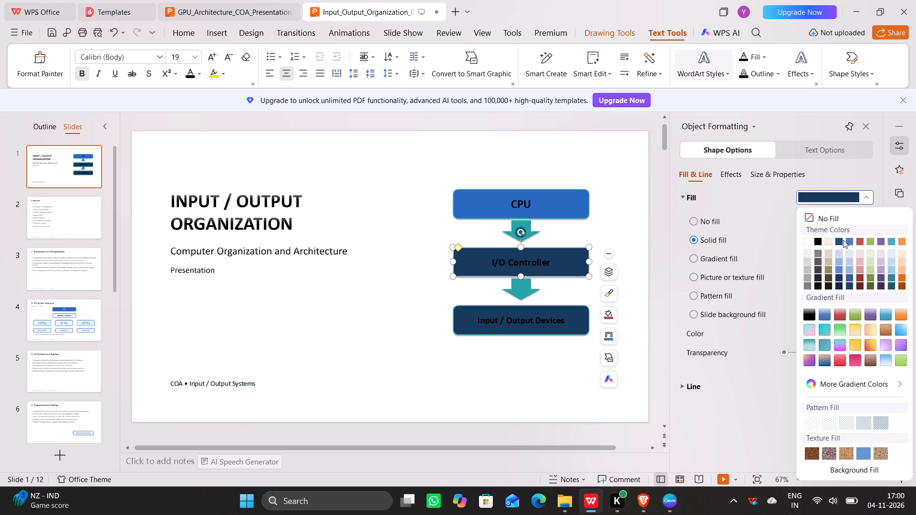
click(847, 270)
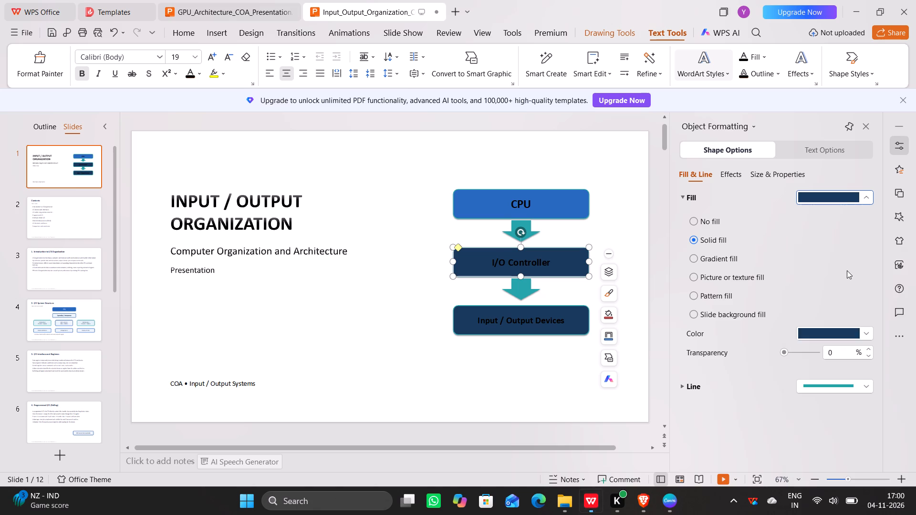
Fill the Input / Output Devices box with a light tint of the dark blue theme colour.
click(561, 313)
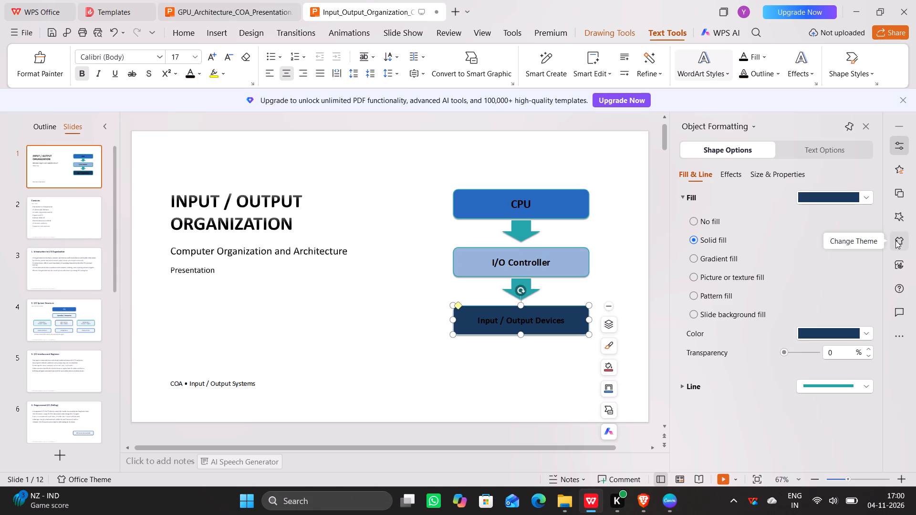
click(867, 201)
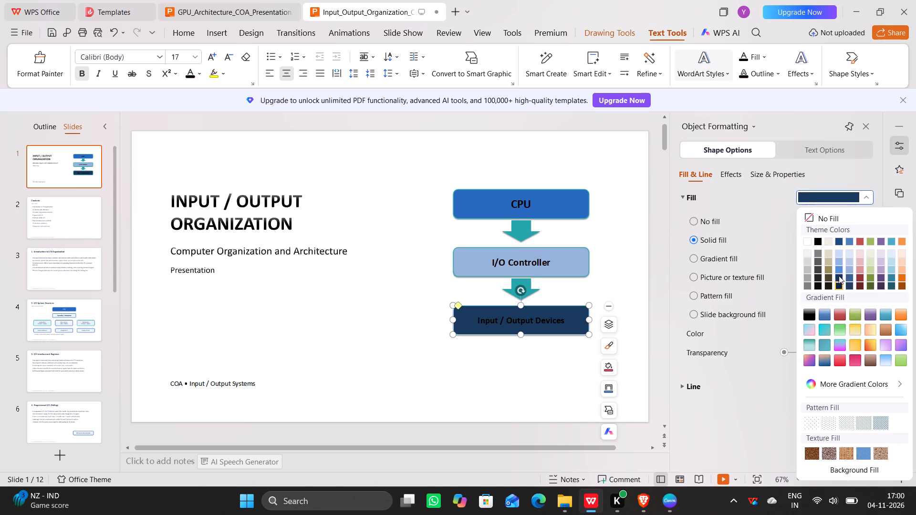
click(840, 269)
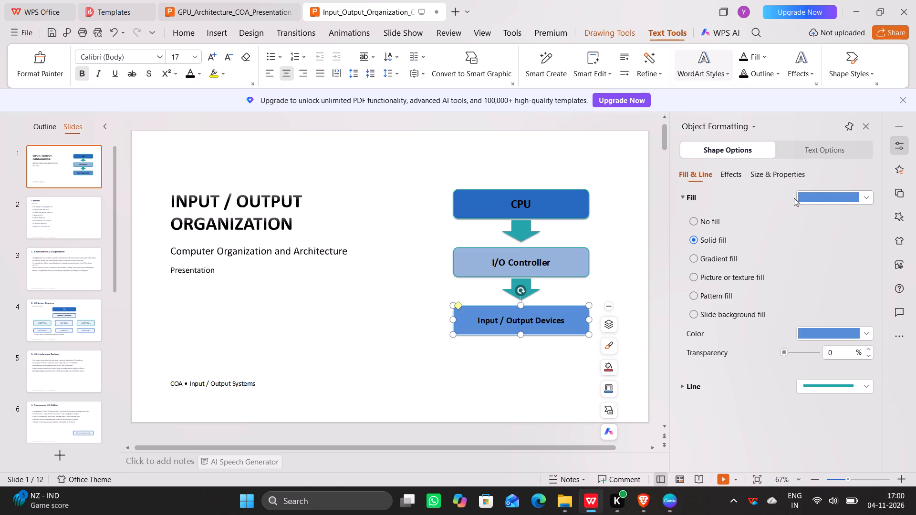
click(816, 193)
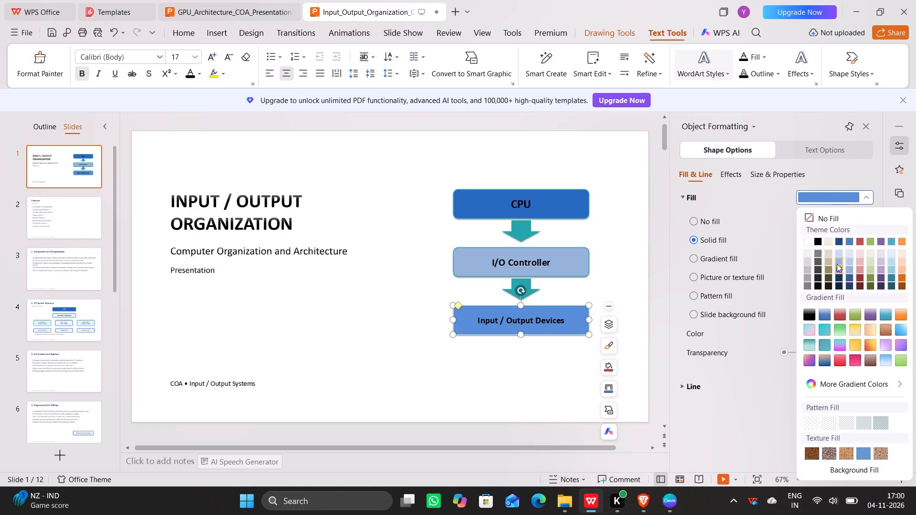
click(837, 264)
click(409, 376)
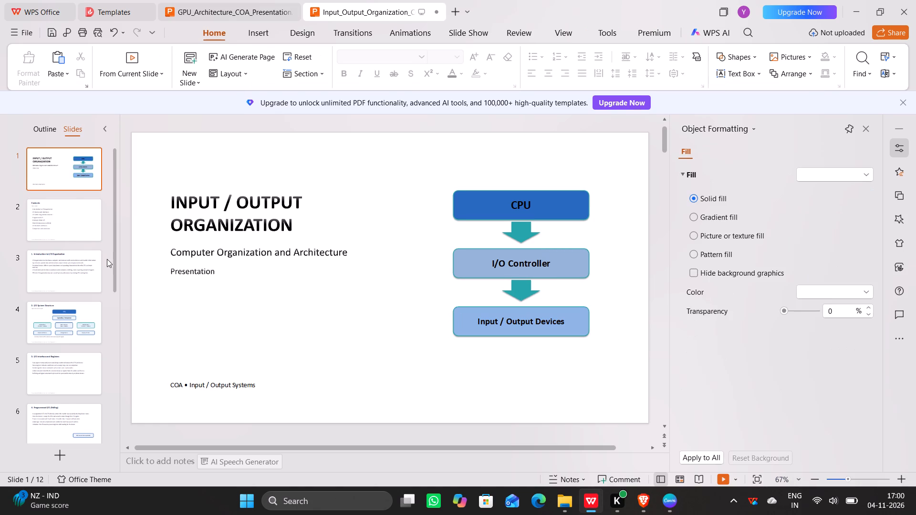
Look through the slides from Contents to the closing slide for remaining dark backgrounds.
click(67, 228)
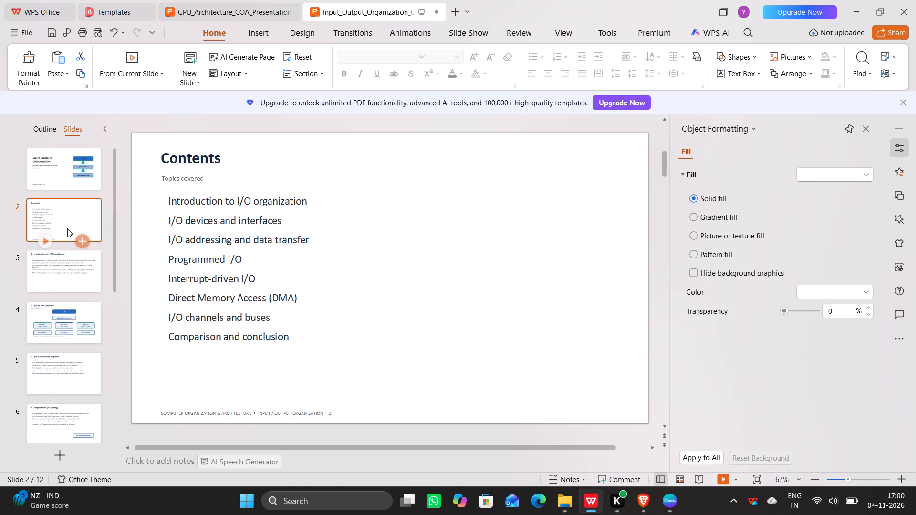
key(Down)
key(Down)
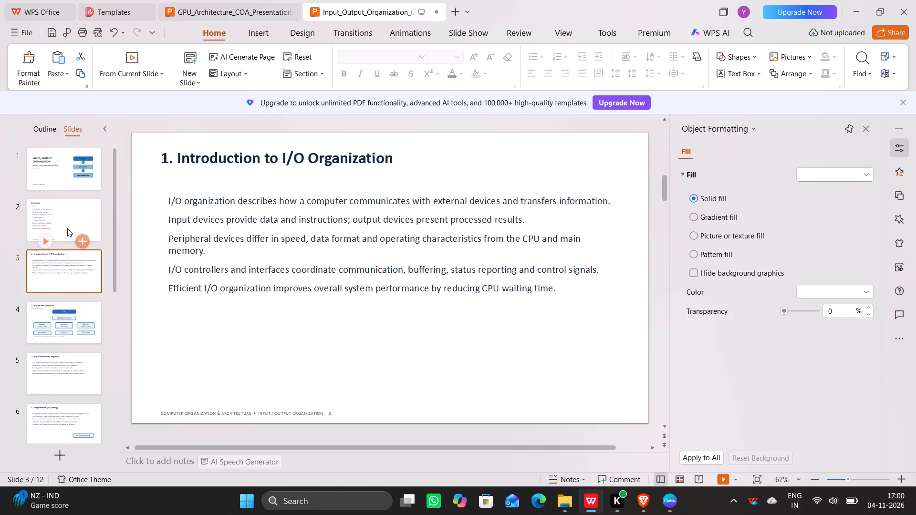
key(Down)
key(Down)
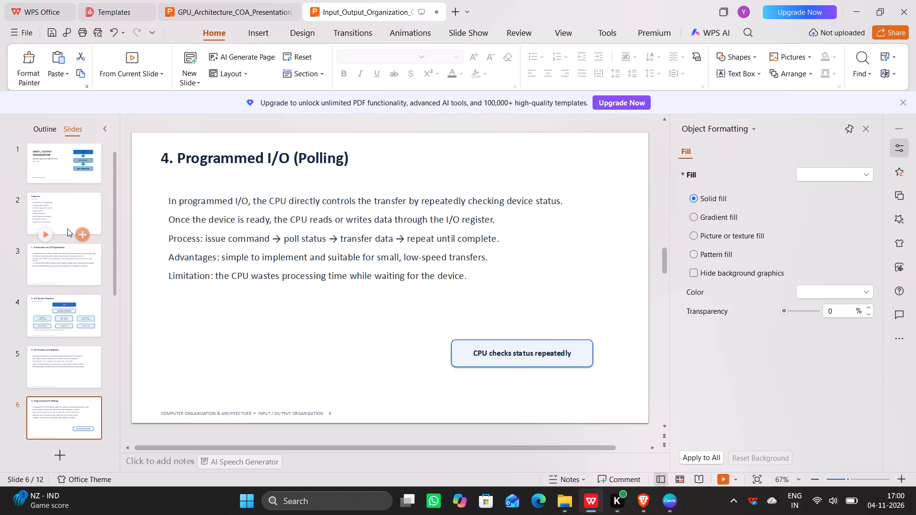
key(Down)
key(Down)
key(Down)
key(Down)
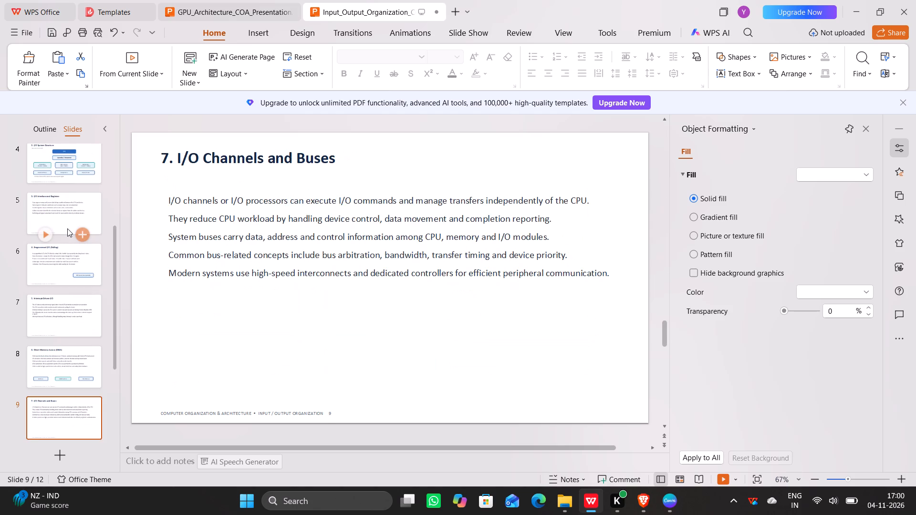
key(Down)
key(Down)
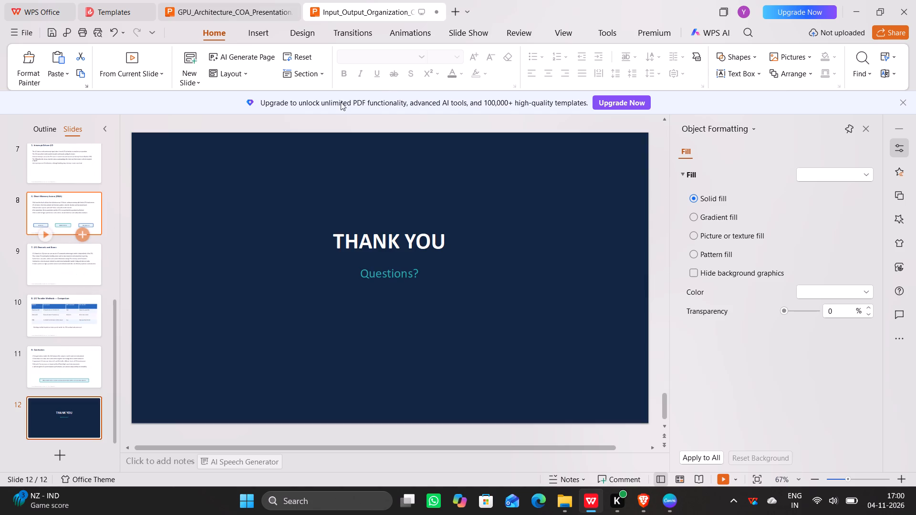
Change the font colour of the "THANK YOU" heading on the closing slide to black.
drag(338, 238, 397, 245)
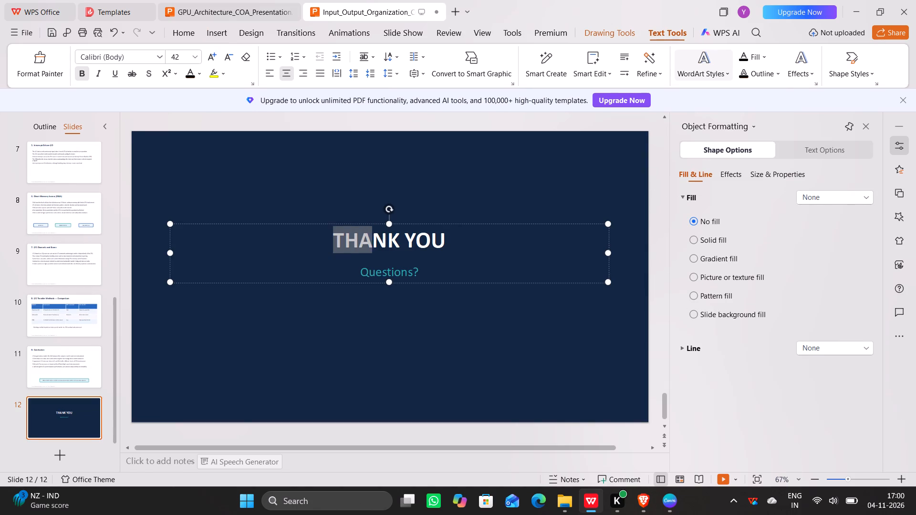
drag(397, 245, 459, 246)
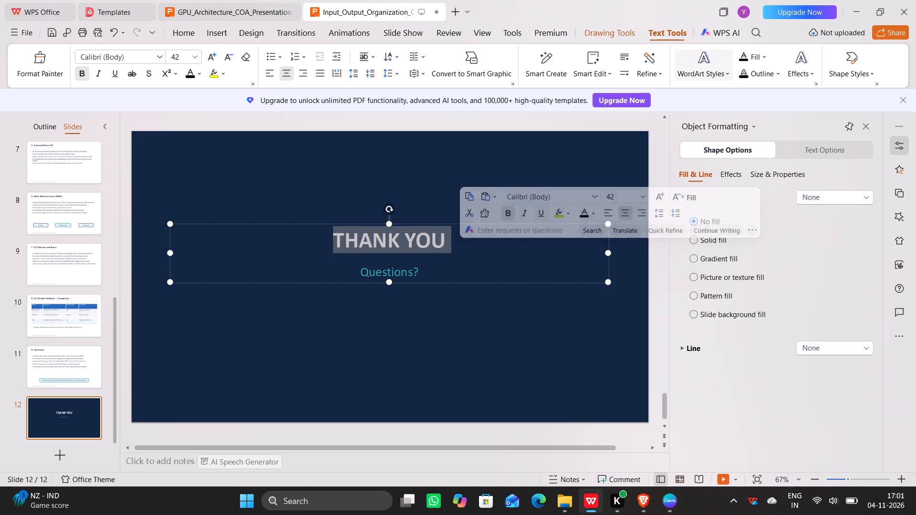
click(586, 207)
Set the dark blue background rectangle covering the closing slide to no fill.
click(525, 355)
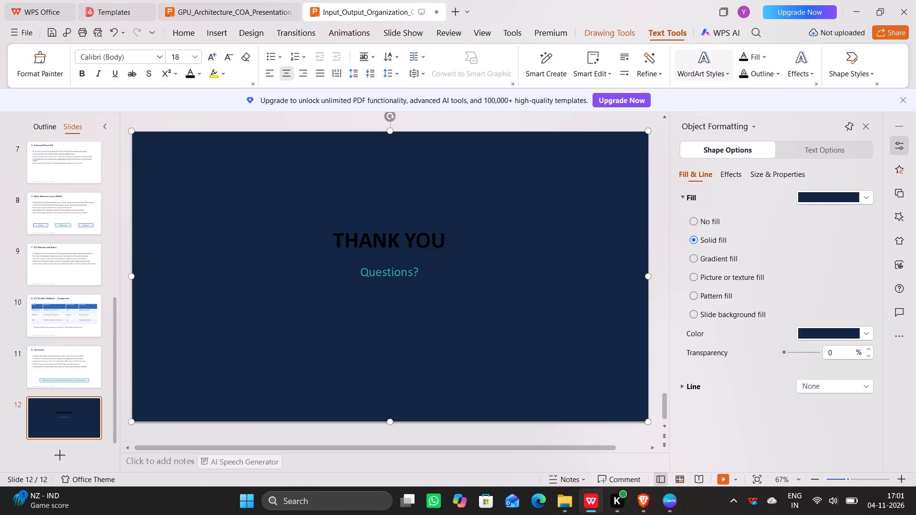
click(697, 225)
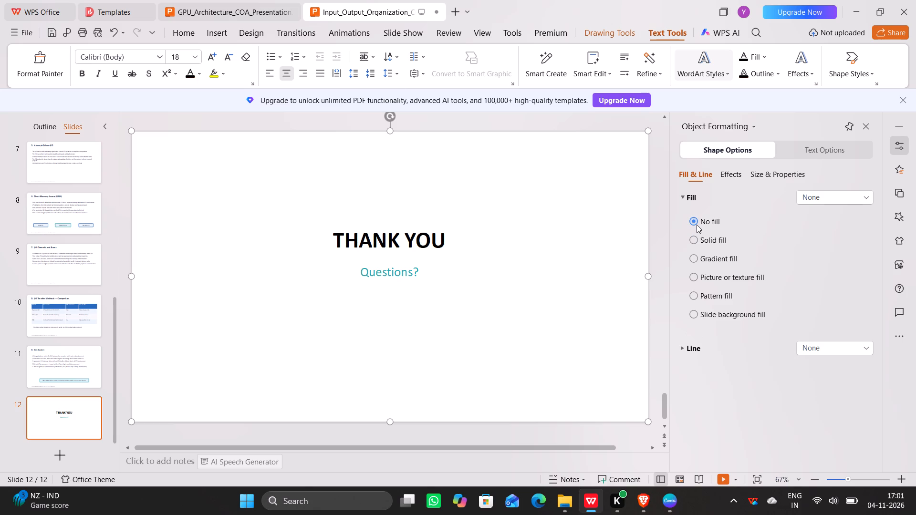
Save the Input/Output Organization presentation.
key(ctrl+s)
Open Booths_Algorithm_COA_Presentation from the recent files in File Explorer.
click(562, 505)
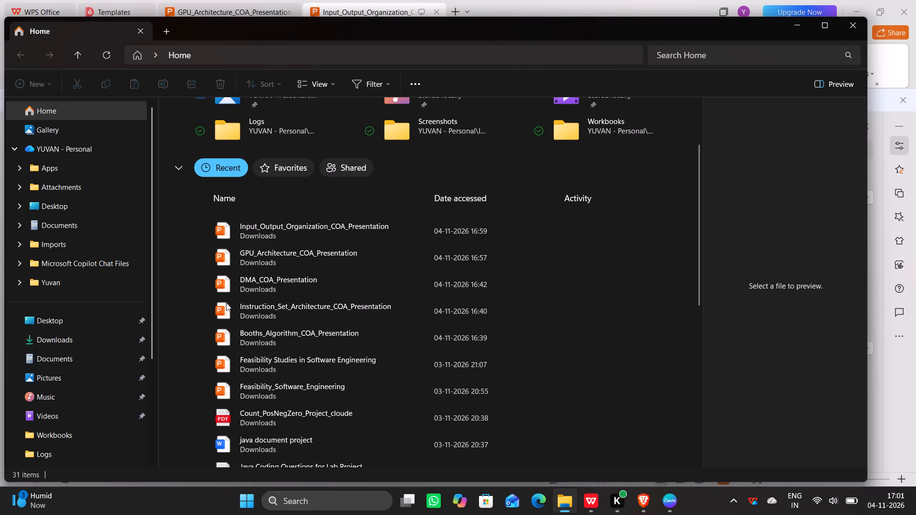
double_click(281, 336)
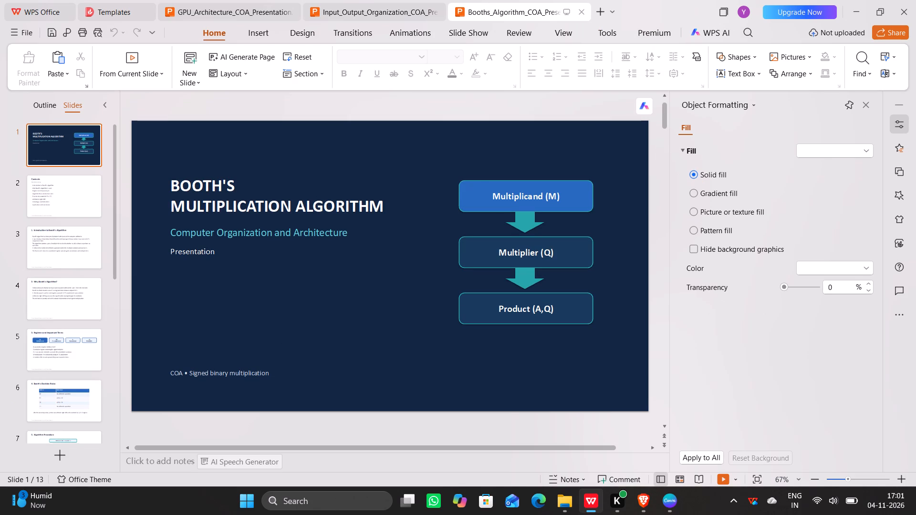
Recolour the "BOOTH'S MULTIPLICATION ALGORITHM" title and the "Presentation" line on the title slide with the black gradient.
drag(172, 182, 382, 201)
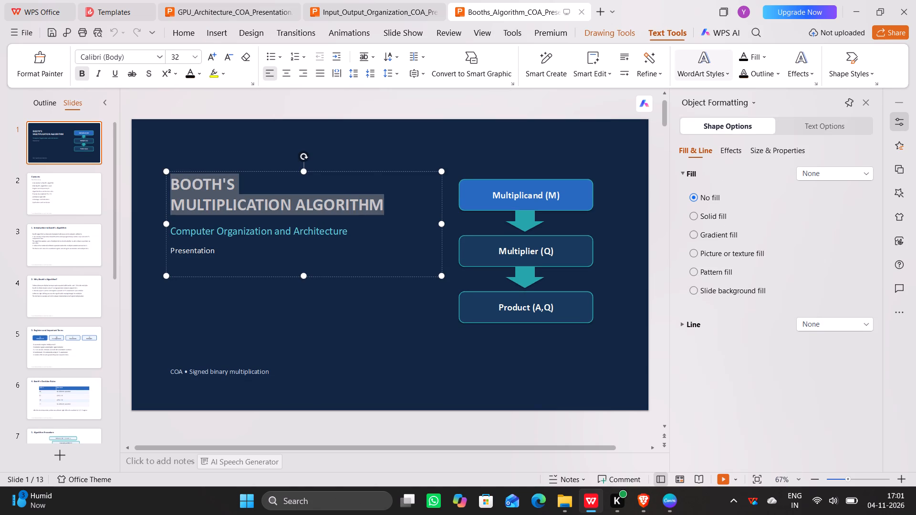
click(513, 171)
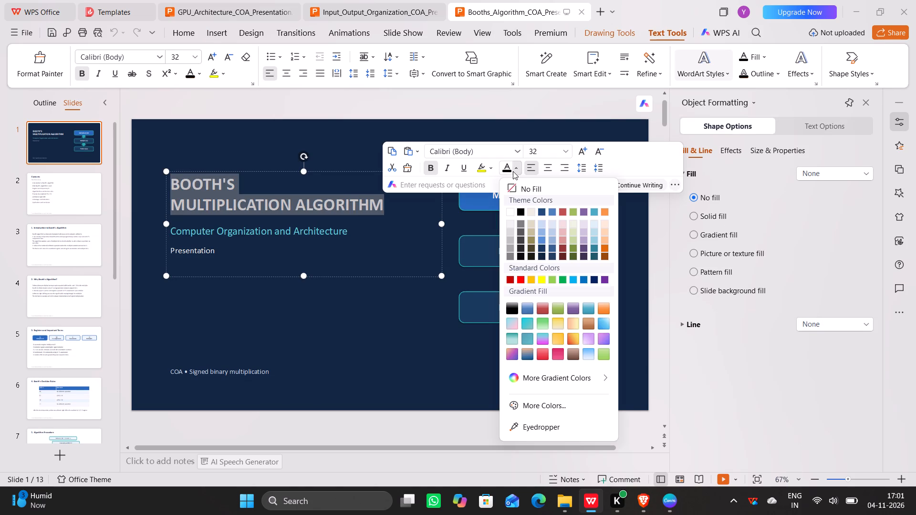
click(510, 307)
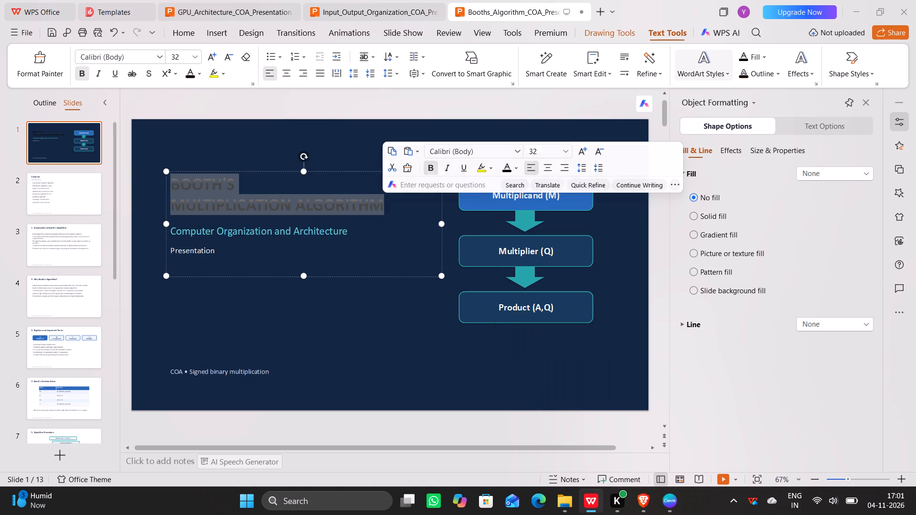
click(277, 294)
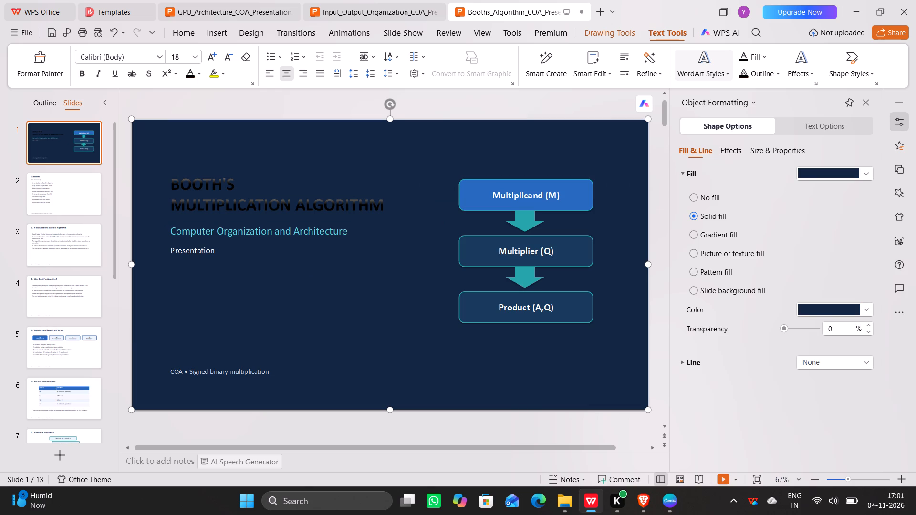
drag(171, 251, 218, 258)
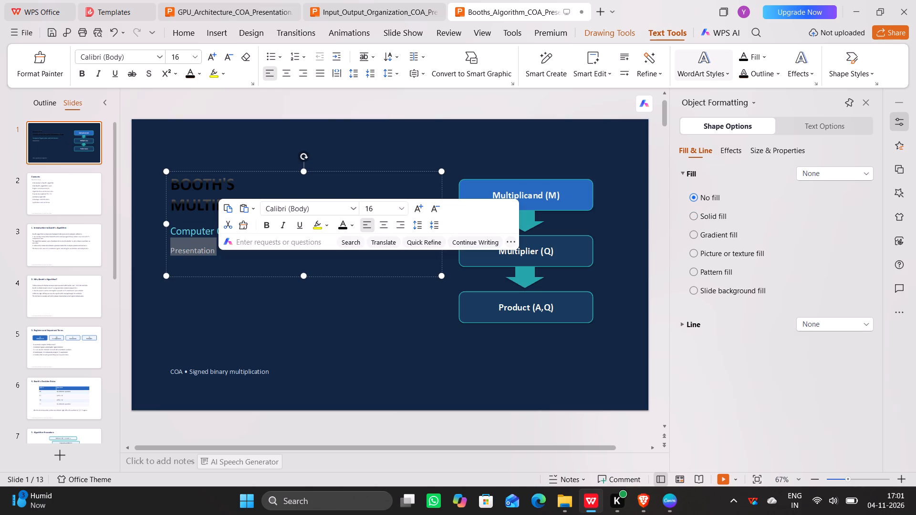
click(354, 227)
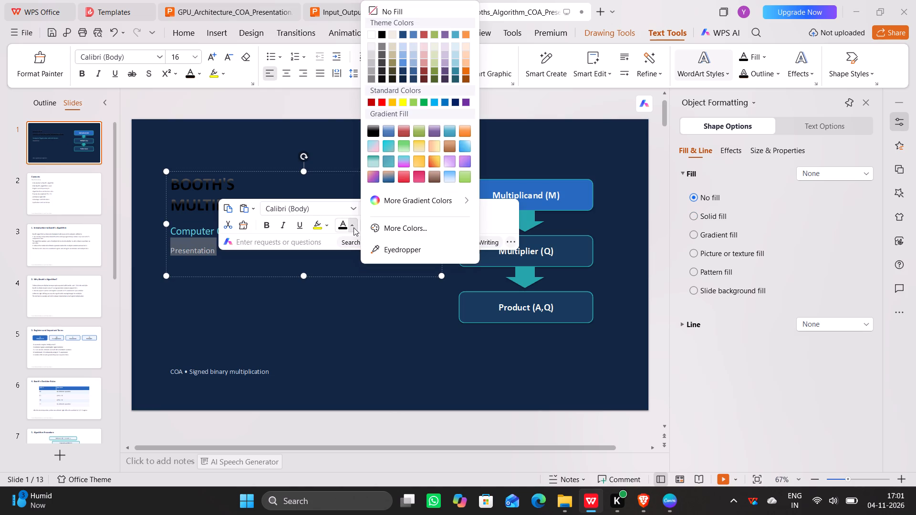
click(371, 134)
click(335, 355)
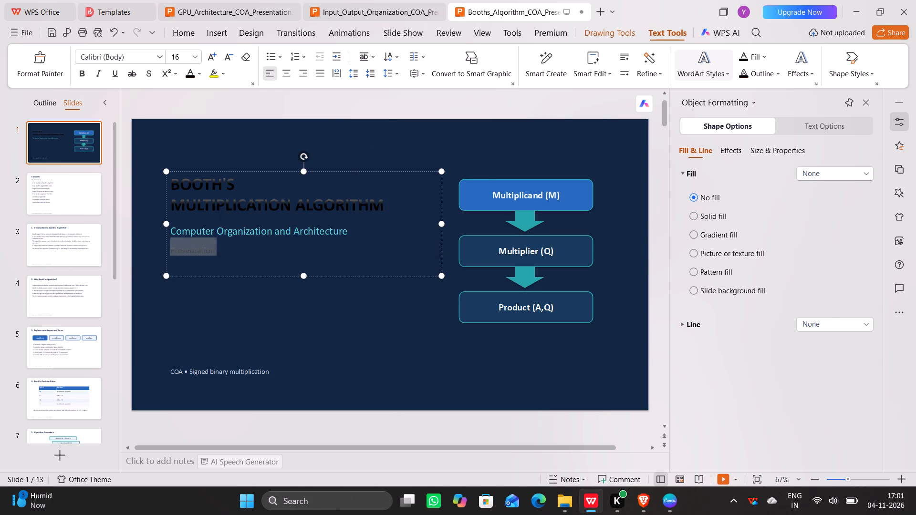
Apply the same black font colour to the whole "COA • Signed binary multiplication" line on the title slide.
drag(267, 371, 208, 374)
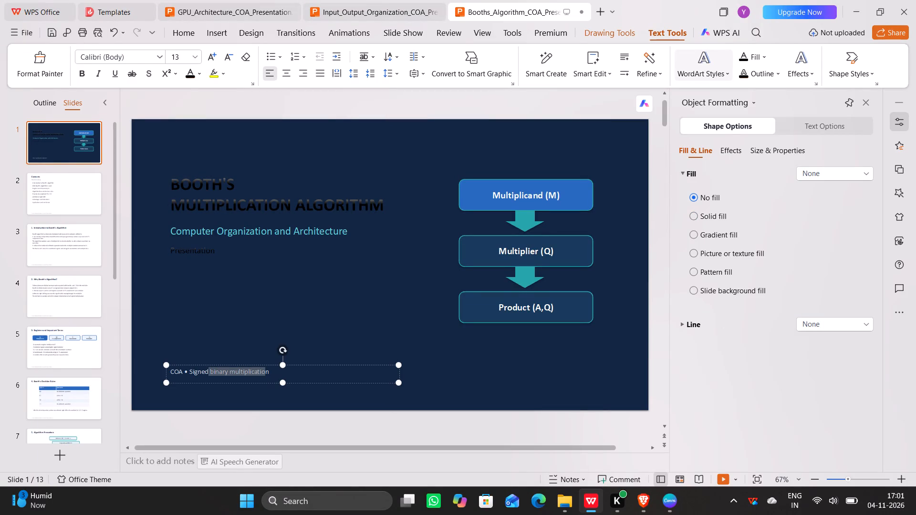
drag(208, 374, 260, 381)
triple_click(249, 371)
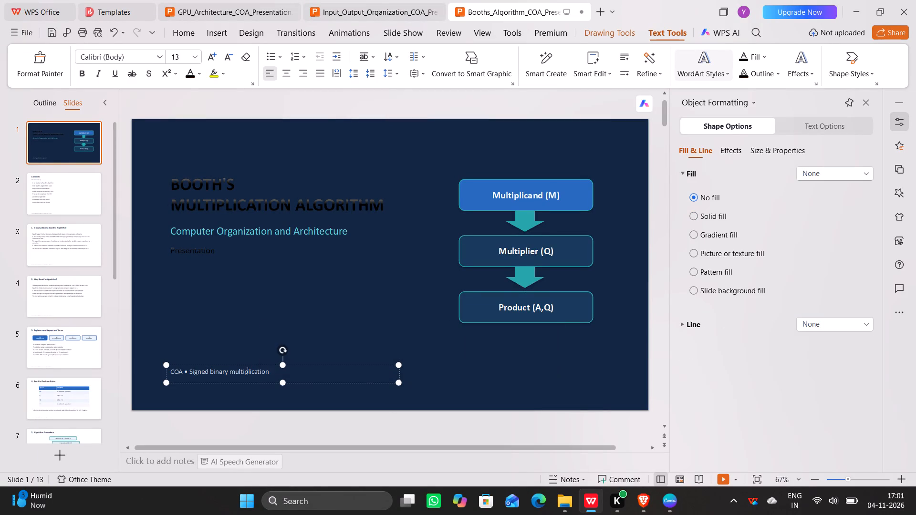
click(249, 371)
double_click(249, 371)
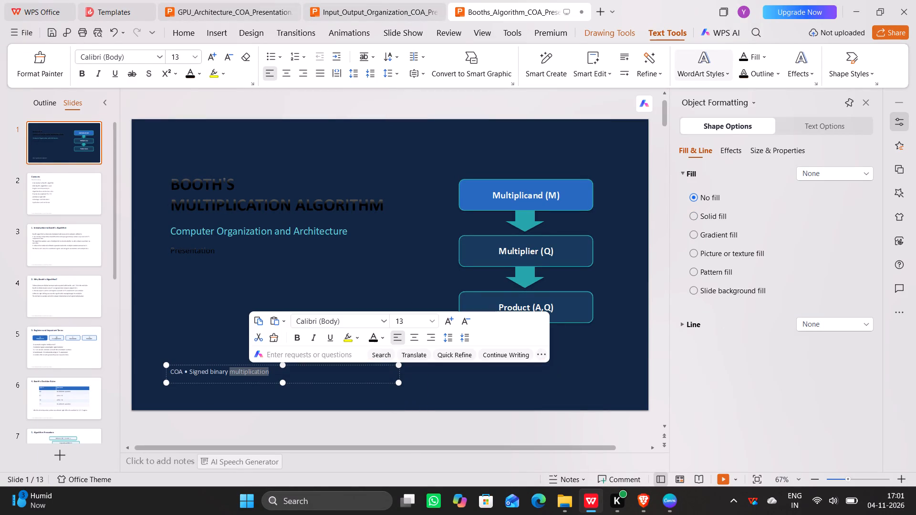
double_click(249, 371)
double_click(249, 371)
double_click(249, 371)
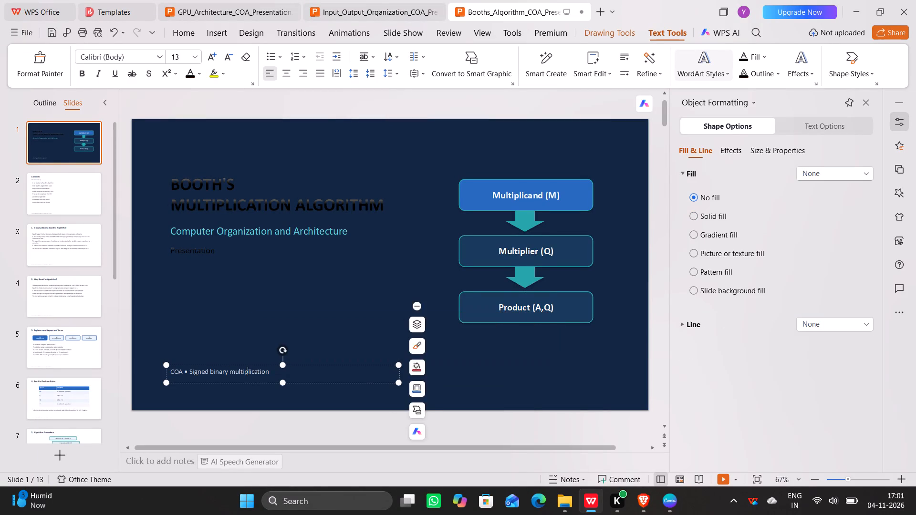
triple_click(249, 371)
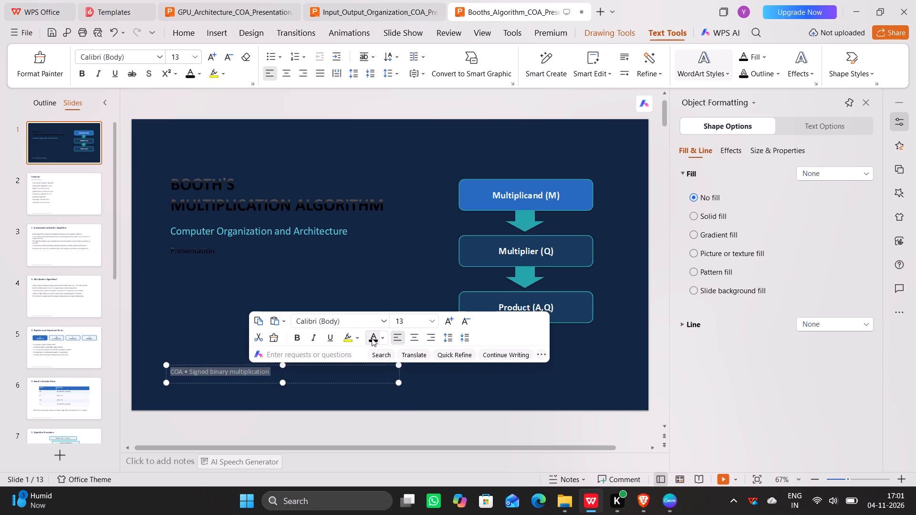
click(377, 338)
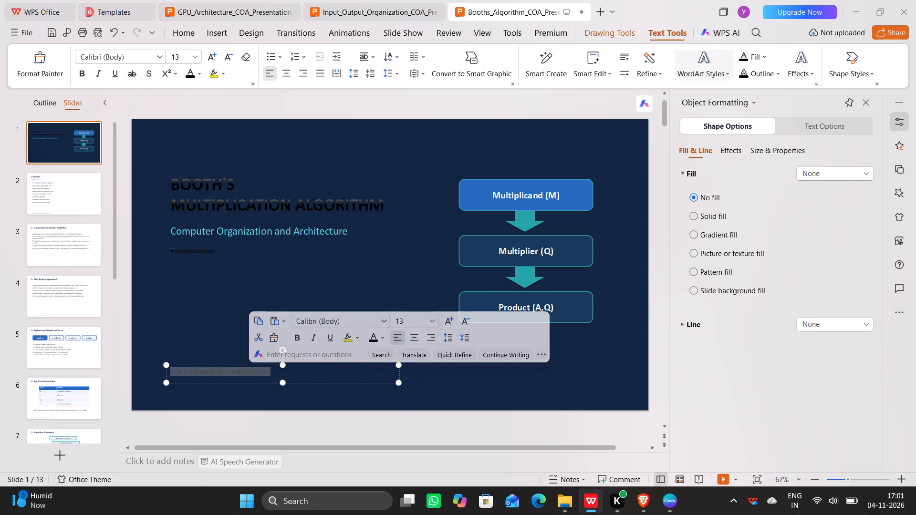
click(502, 402)
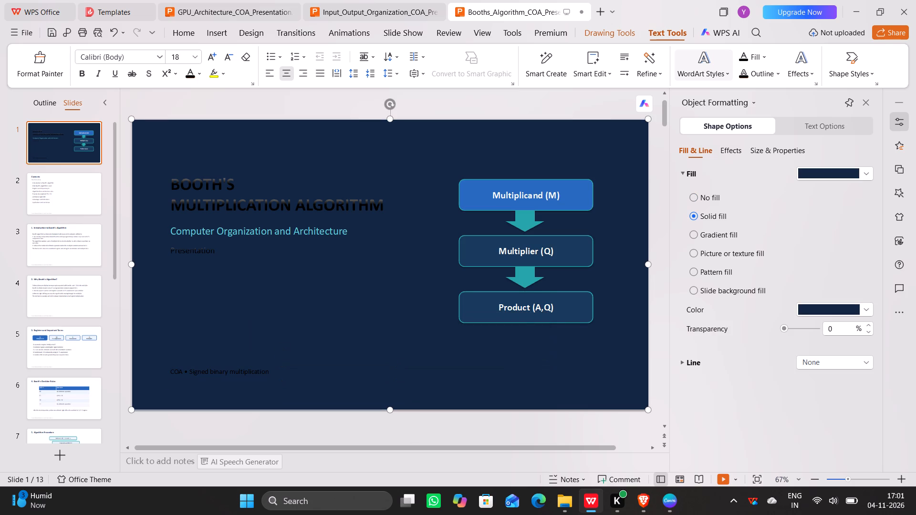
Change the Product (A,Q), Multiplier (Q) and Multiplicand (M) box labels to the same black font colour.
drag(499, 305, 562, 314)
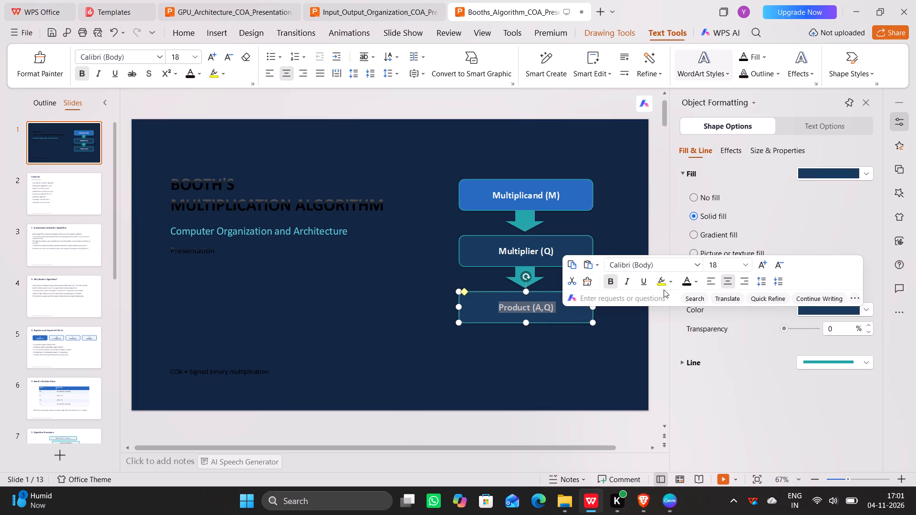
click(687, 284)
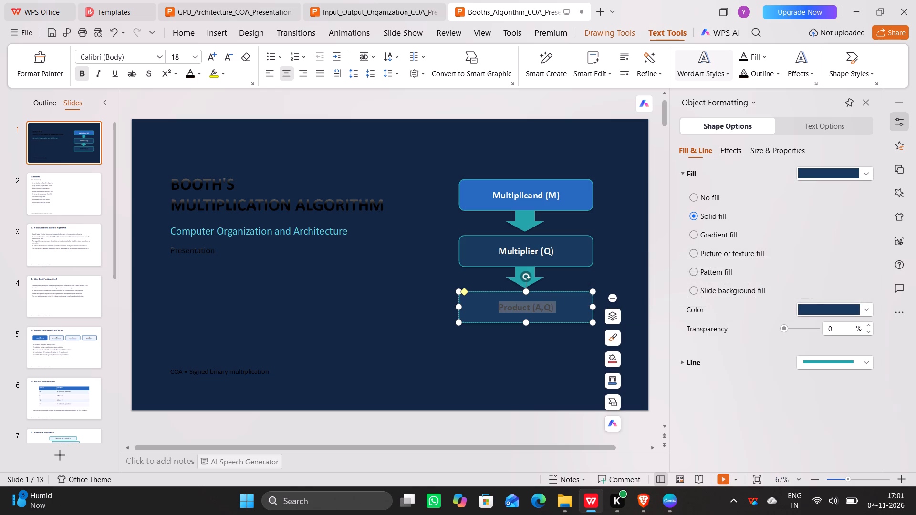
drag(499, 250, 563, 246)
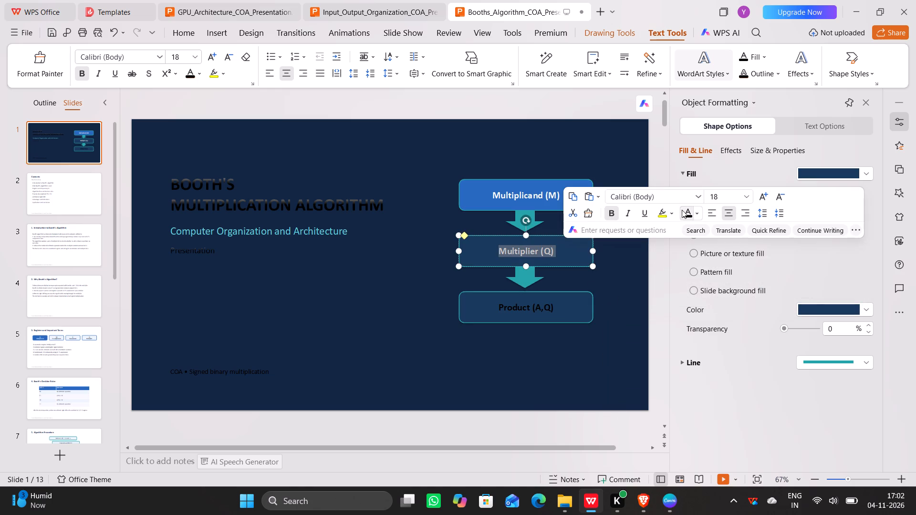
click(685, 211)
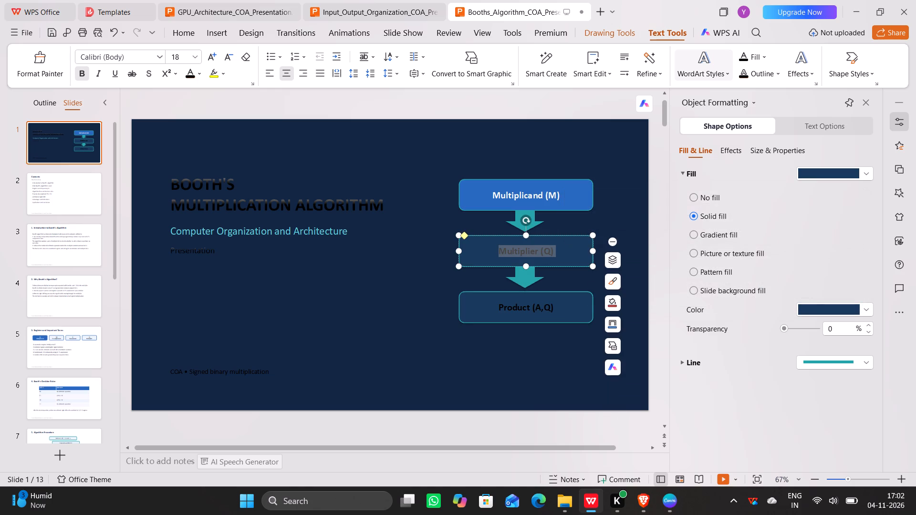
drag(494, 194, 499, 194)
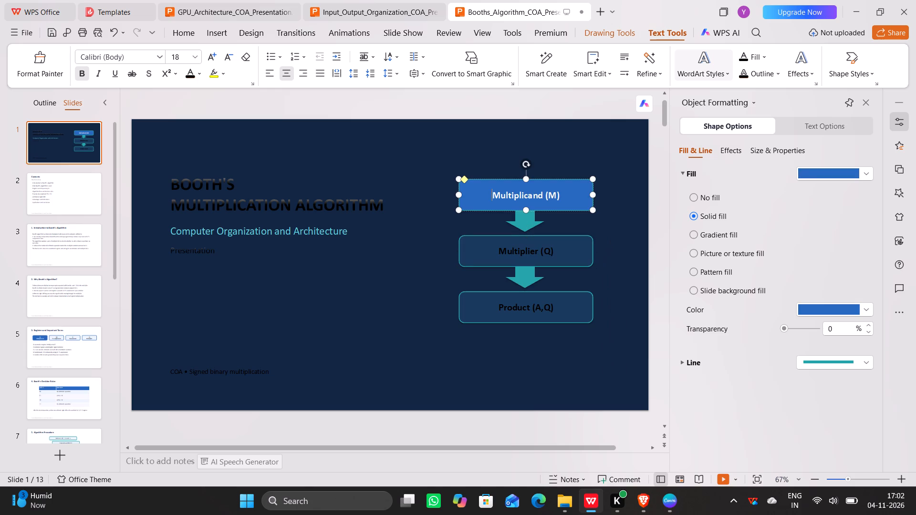
drag(499, 194, 566, 196)
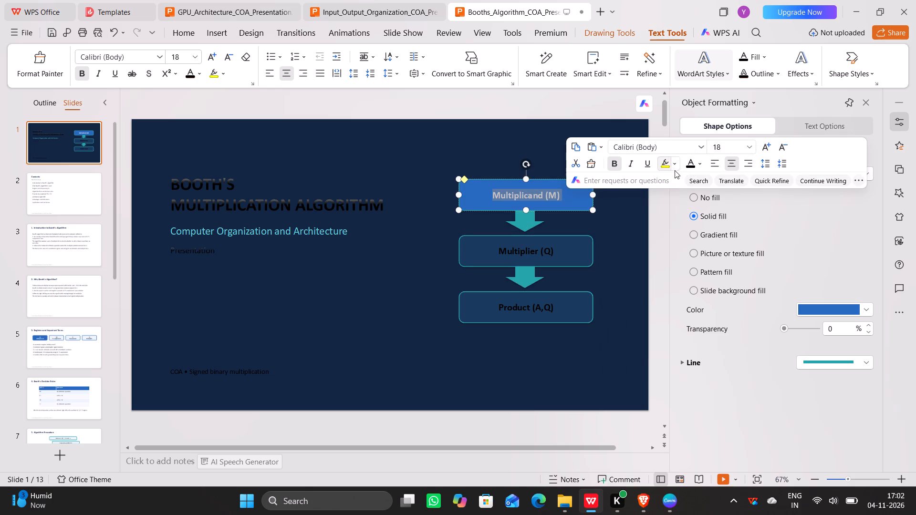
click(692, 170)
Set the dark blue background rectangle covering the title slide to no fill.
click(408, 284)
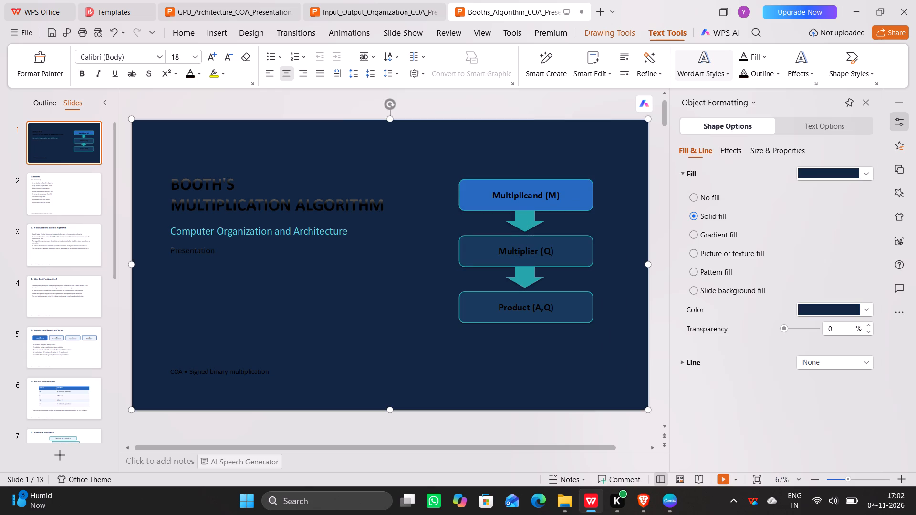
click(705, 200)
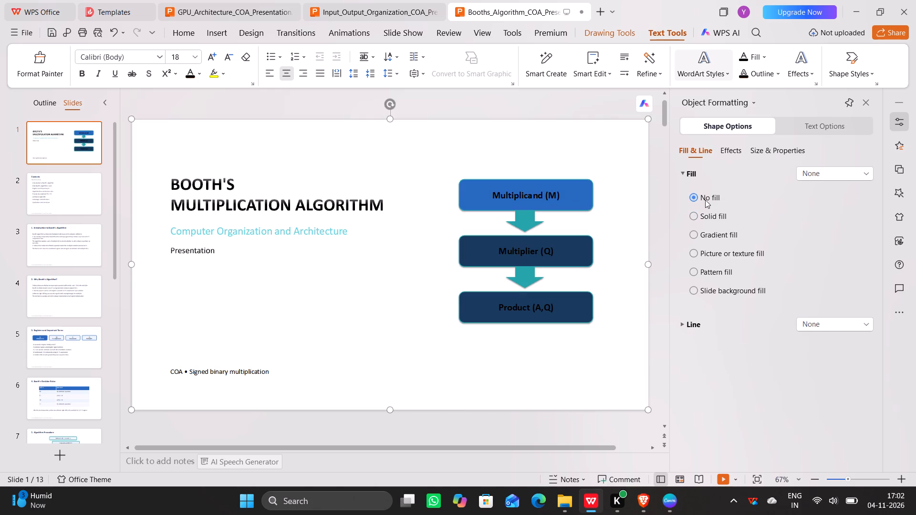
Fill the Multiplier (Q) and Product (A,Q) boxes with a medium tint of the dark blue theme colour.
click(584, 251)
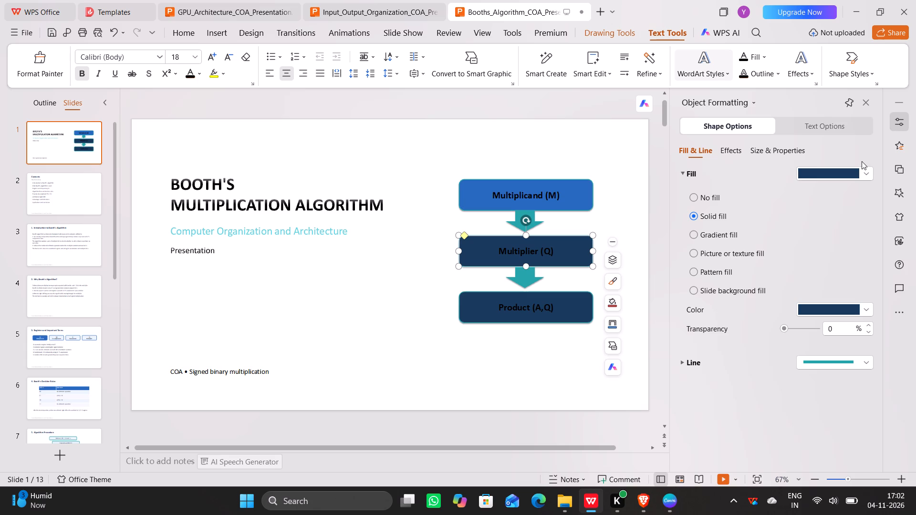
click(851, 169)
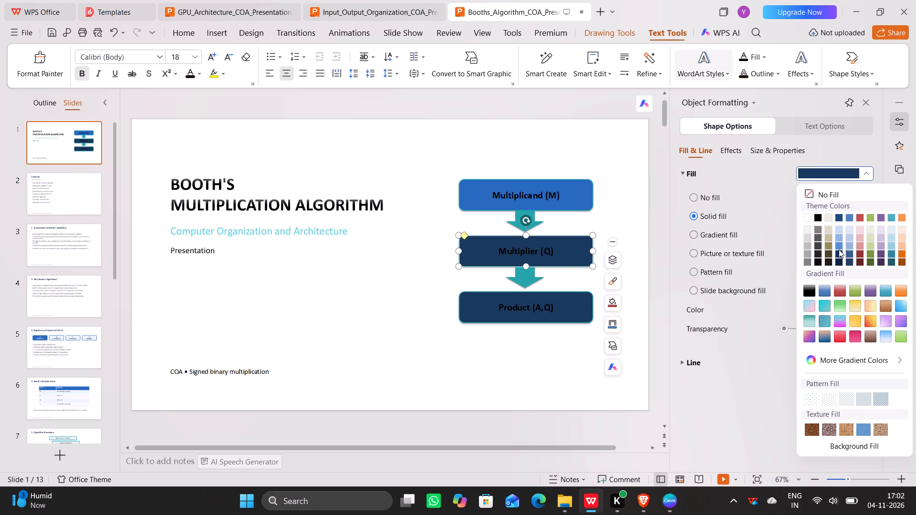
click(839, 249)
click(563, 299)
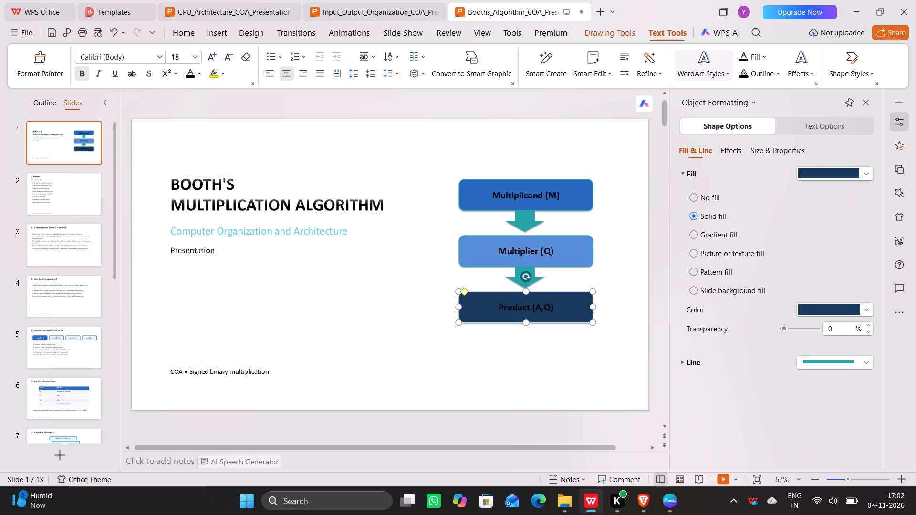
click(844, 166)
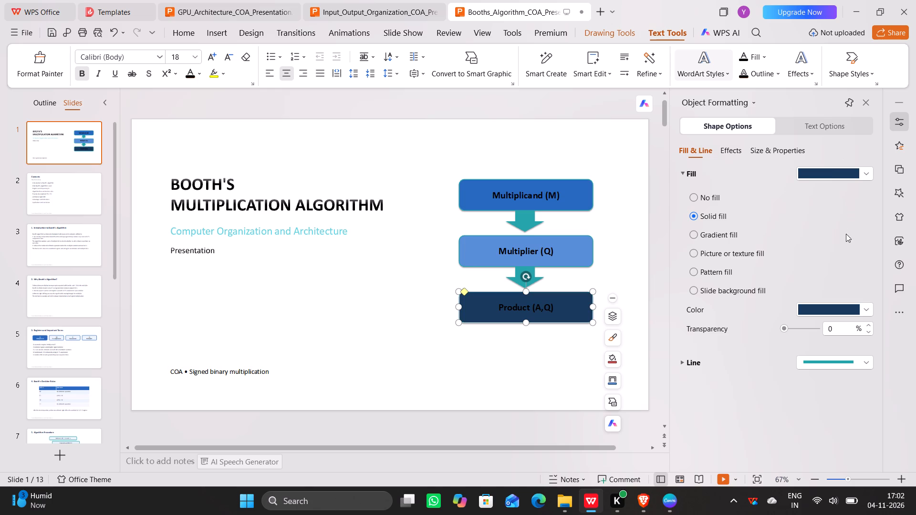
click(832, 170)
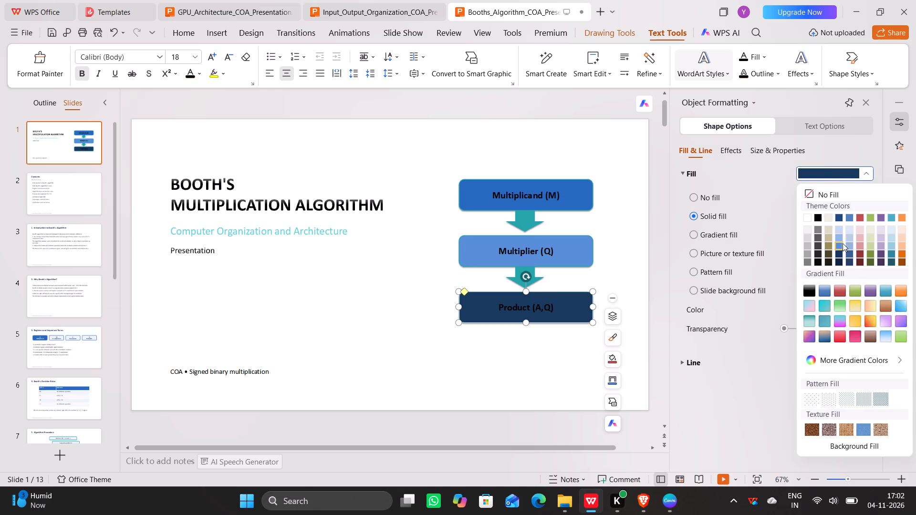
click(843, 243)
click(529, 377)
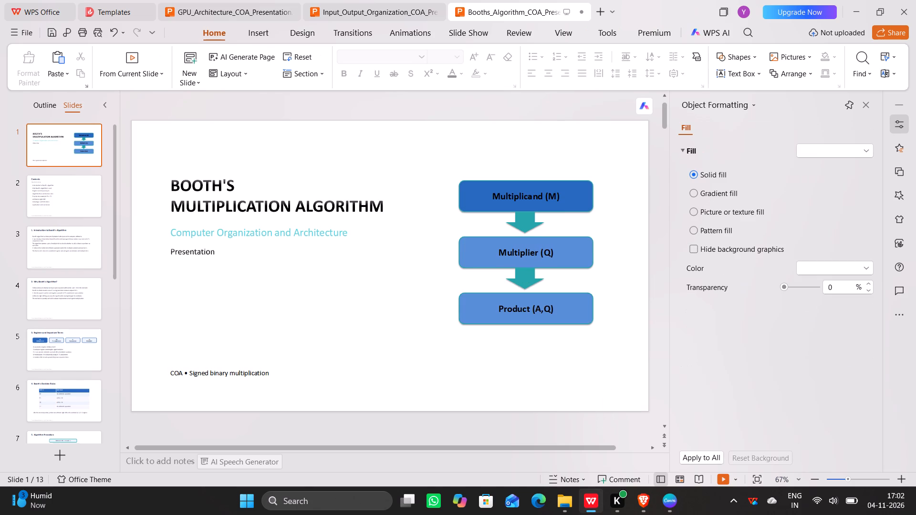
Look through the slides from Contents to the closing slide for remaining dark backgrounds.
key(Down)
key(Down)
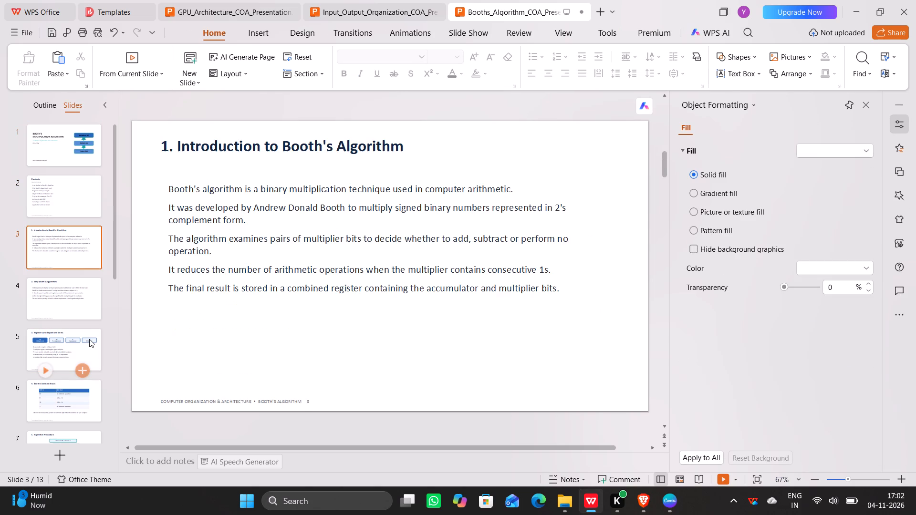
key(Down)
key(Down)
key(Down)
key(Down)
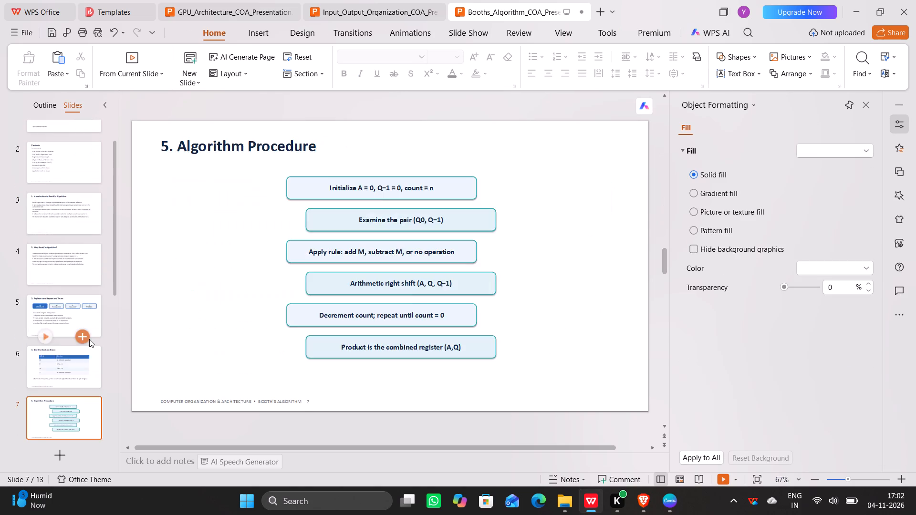
key(Down)
key(Down)
key(Down)
key(Down)
key(Down)
key(Down)
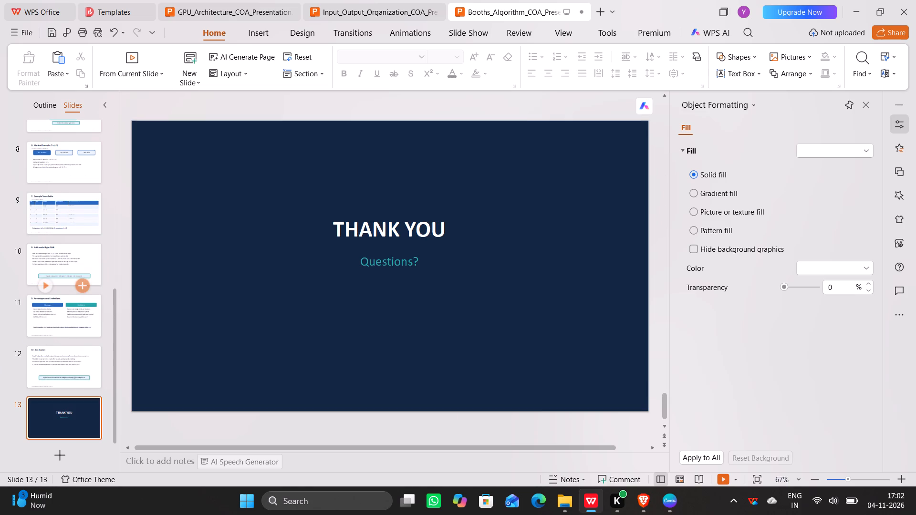
Change the THANK YOU text on the closing slide to black.
drag(337, 227, 489, 229)
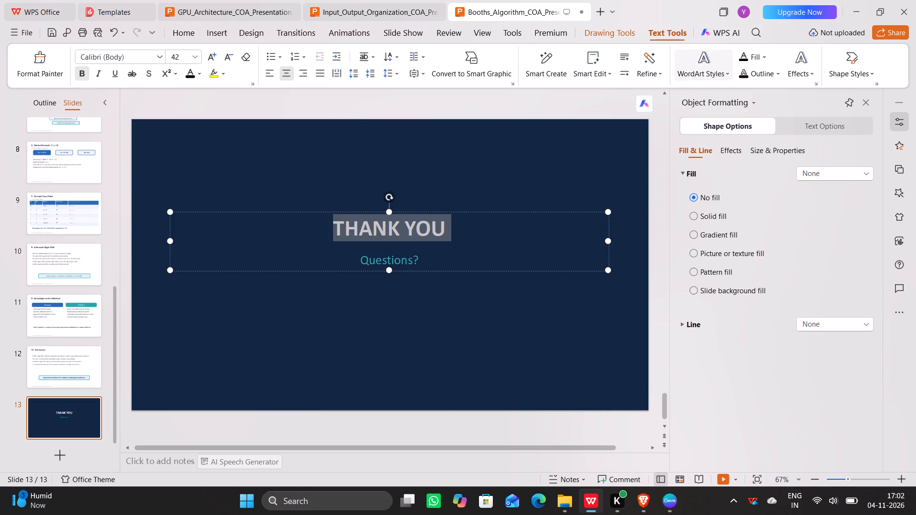
click(617, 194)
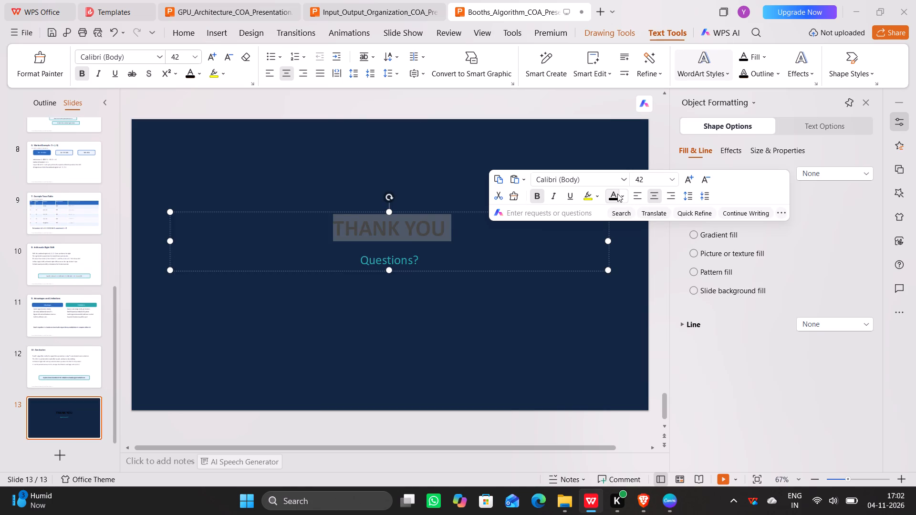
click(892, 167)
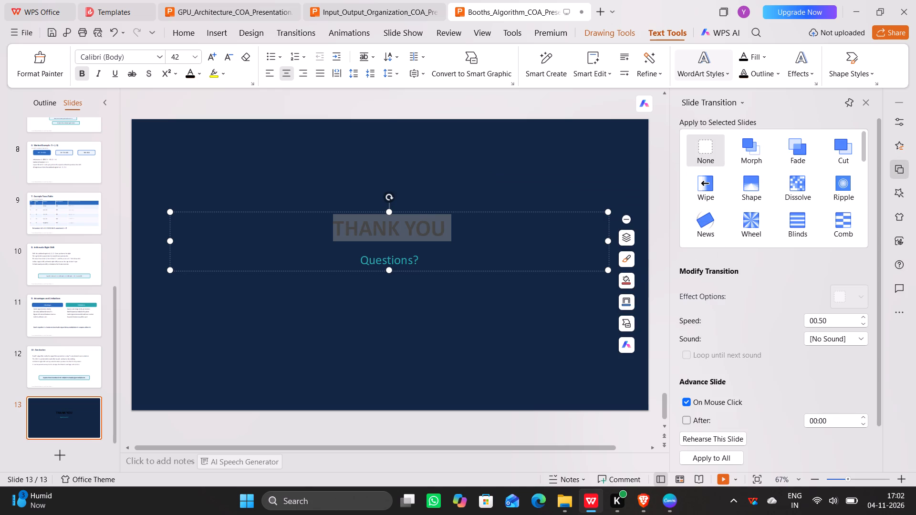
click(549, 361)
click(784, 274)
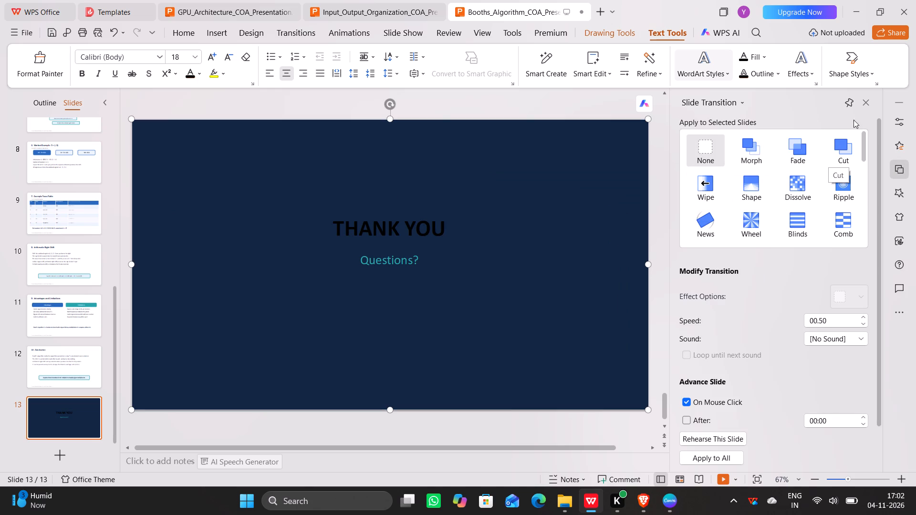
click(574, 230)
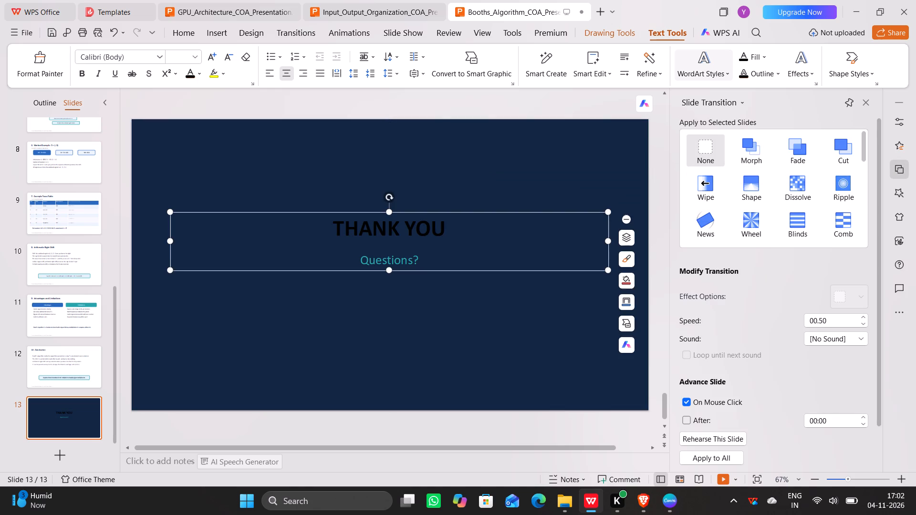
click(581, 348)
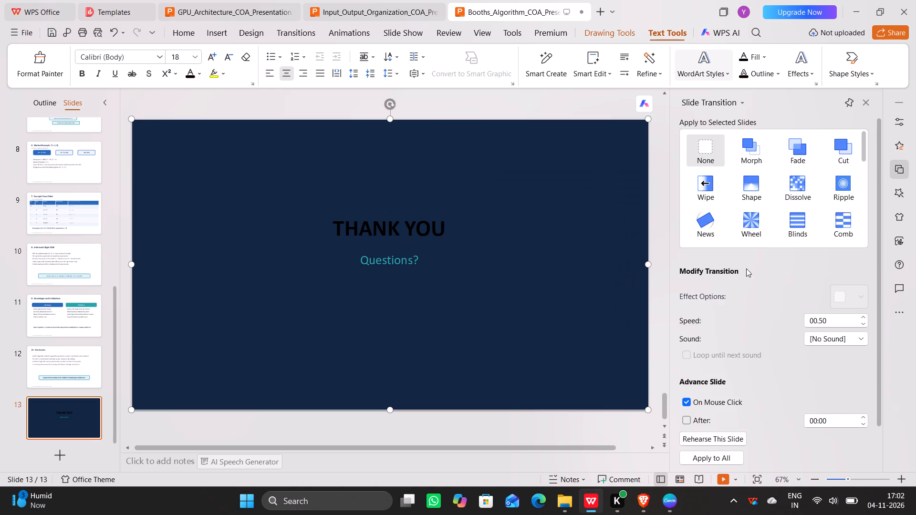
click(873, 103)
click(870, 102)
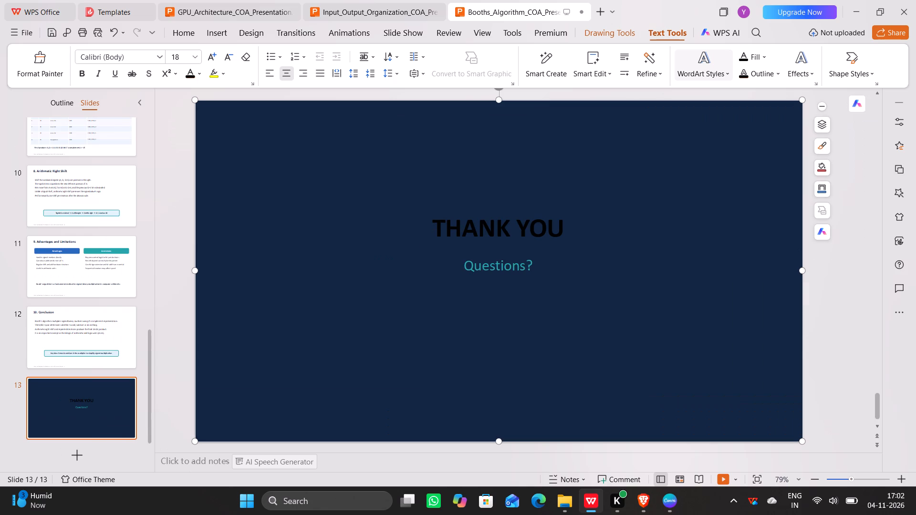
Set the dark blue background rectangle covering the closing slide to no fill.
click(782, 149)
click(782, 149)
click(903, 118)
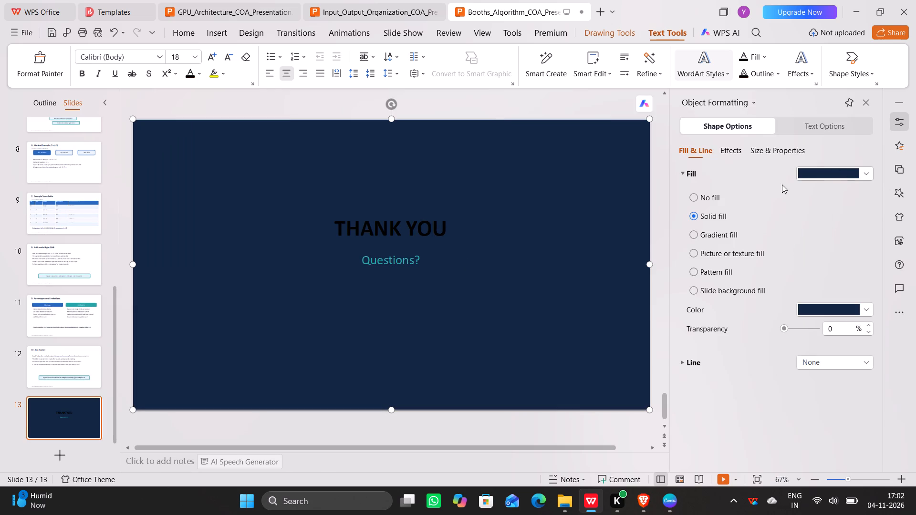
click(711, 194)
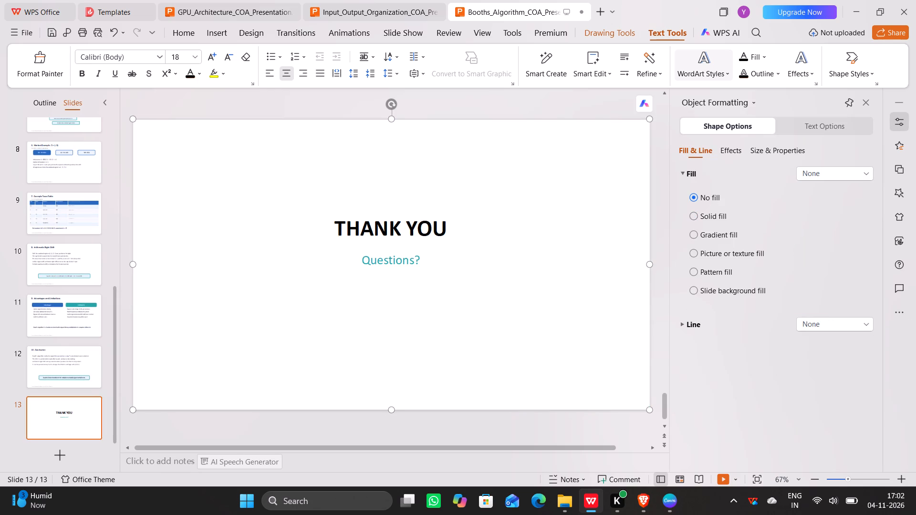
Save the Booth's Algorithm presentation.
key(ctrl+s)
Switch to File Explorer and open Instruction_Set_Architecture_COA_Presentation from the recent files.
click(562, 500)
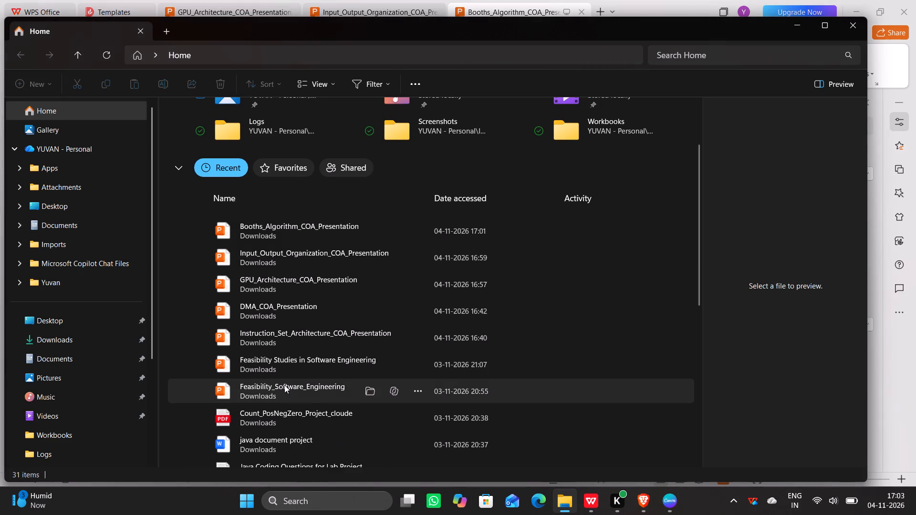
double_click(270, 339)
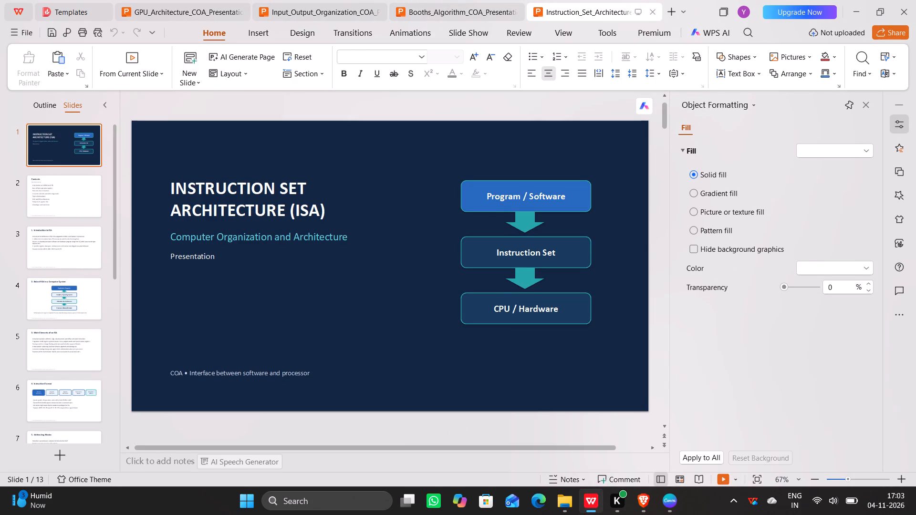
Change the title INSTRUCTION SET ARCHITECTURE (ISA) and the Presentation line on the title slide to black.
drag(171, 185, 331, 208)
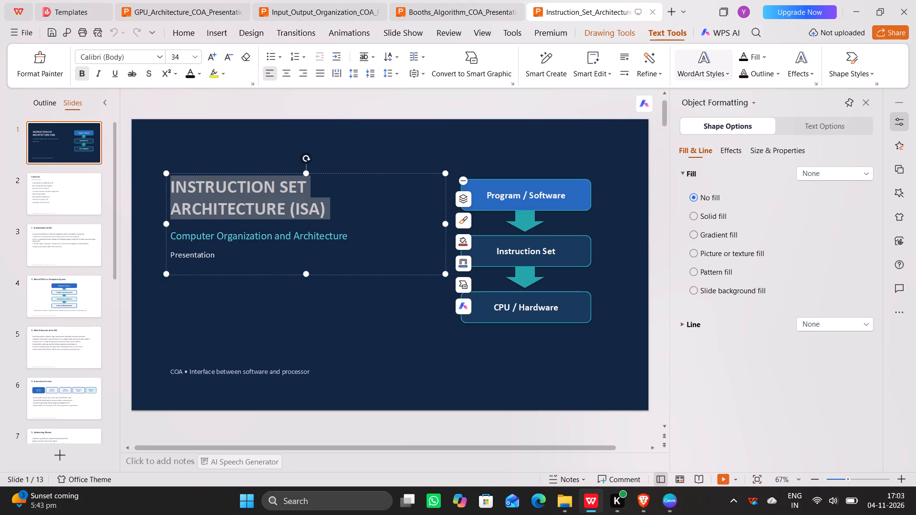
click(322, 201)
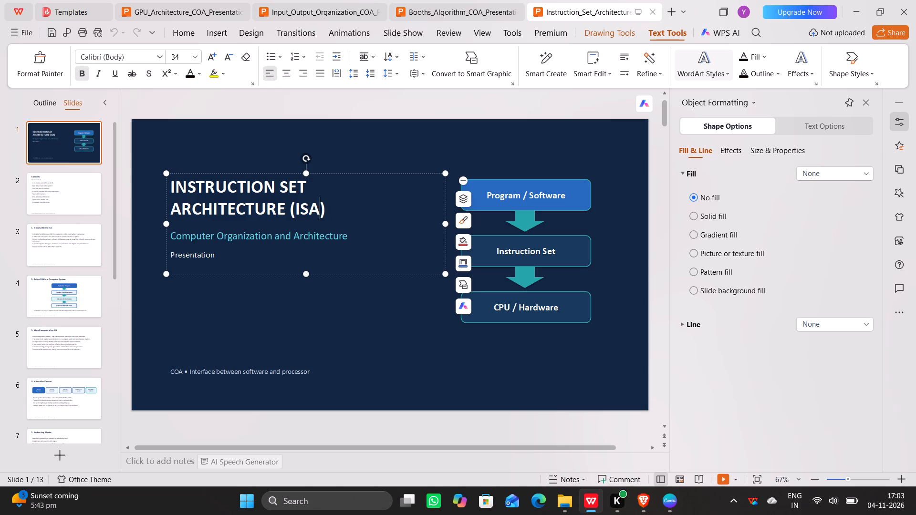
drag(171, 186, 329, 212)
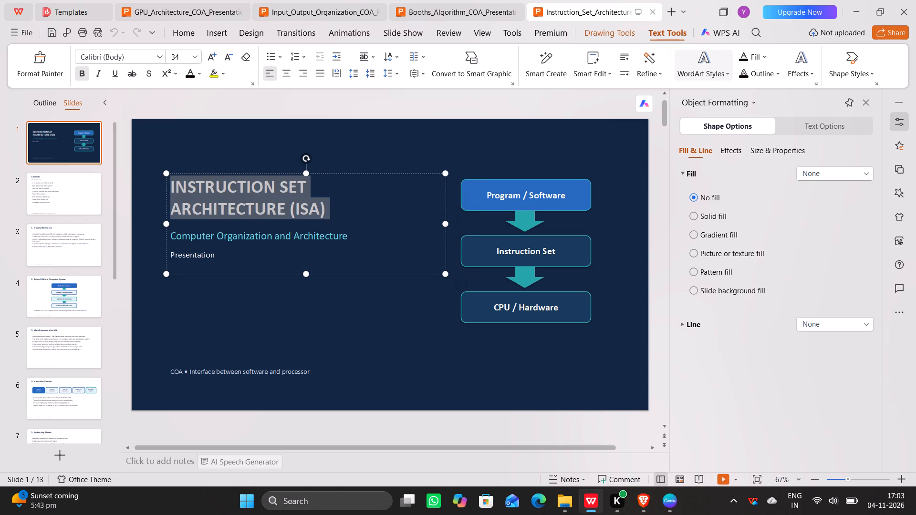
click(467, 179)
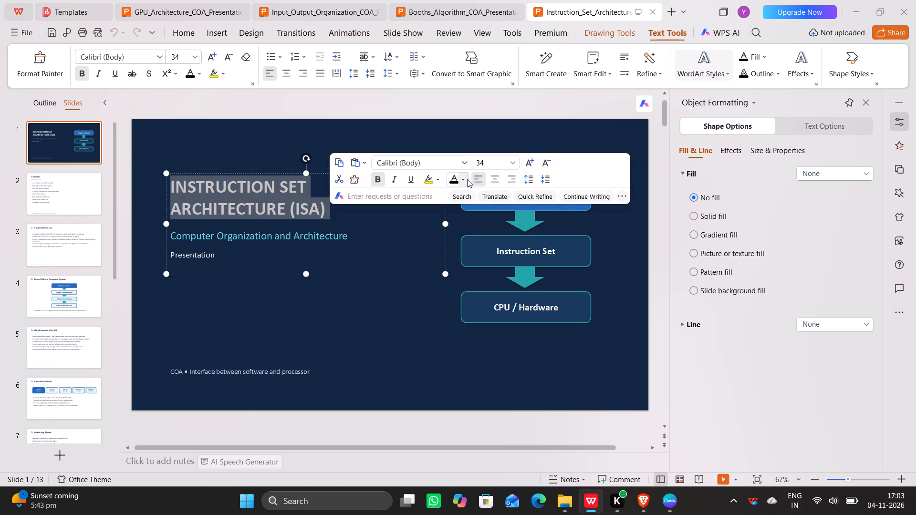
click(454, 314)
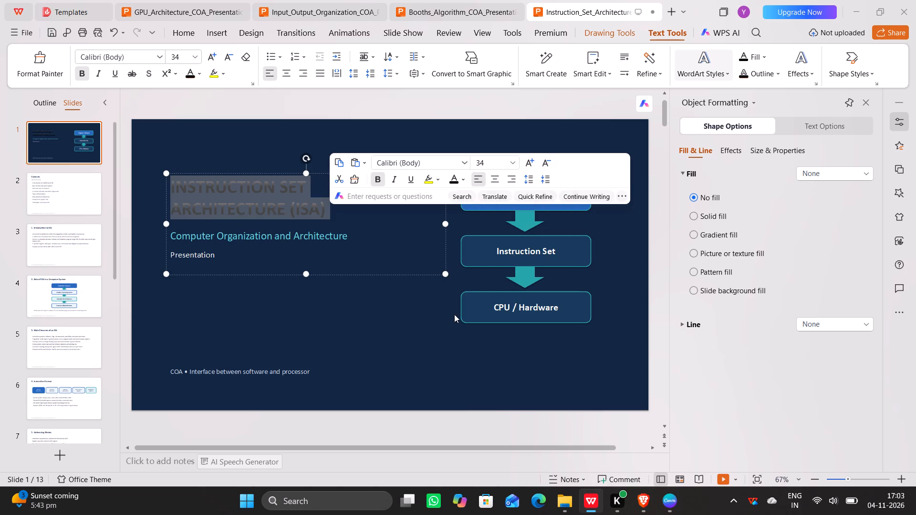
triple_click(174, 255)
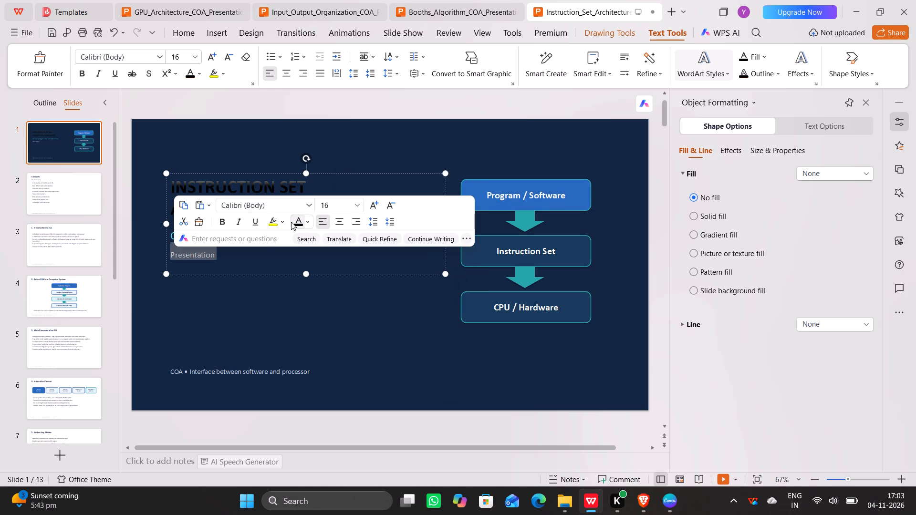
click(291, 222)
click(300, 350)
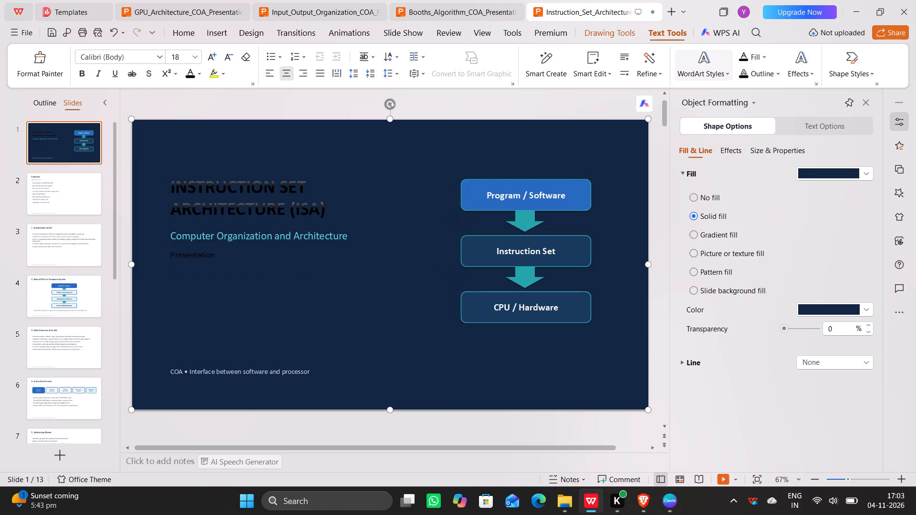
Change the whole footer line "COA • Interface between software and processor" to black.
drag(307, 372, 165, 373)
click(282, 340)
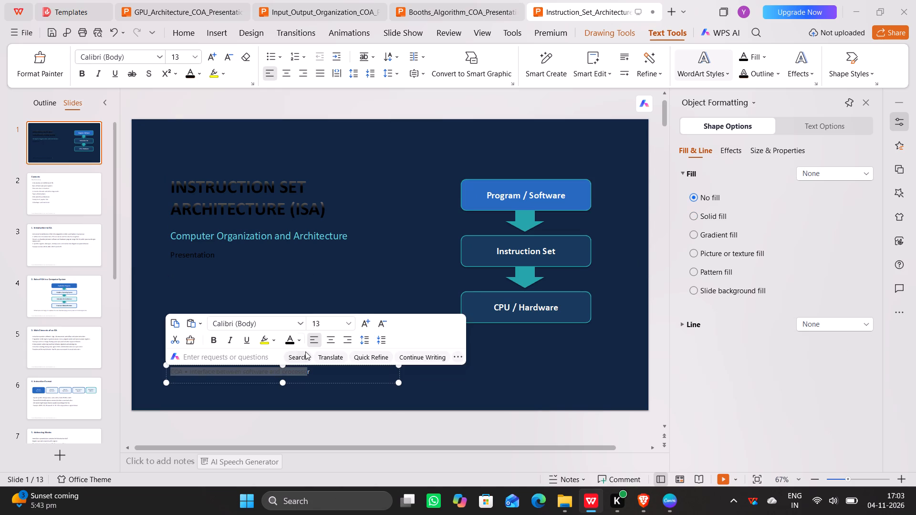
double_click(308, 371)
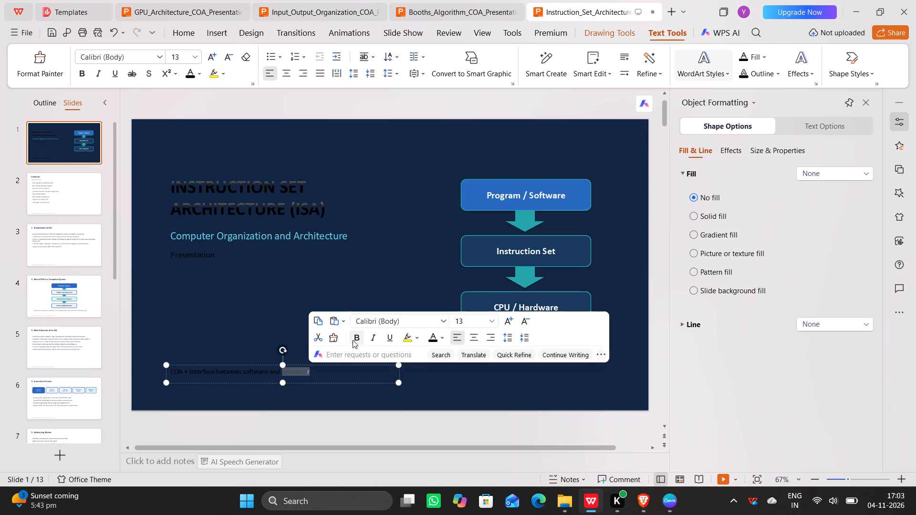
click(437, 339)
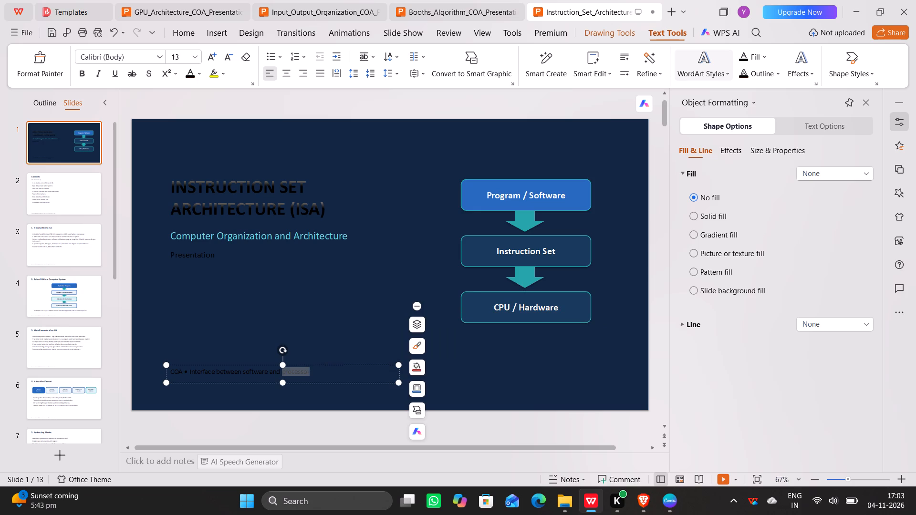
Change the Program / Software, Instruction Set and CPU / Hardware box labels to black.
drag(564, 194, 532, 201)
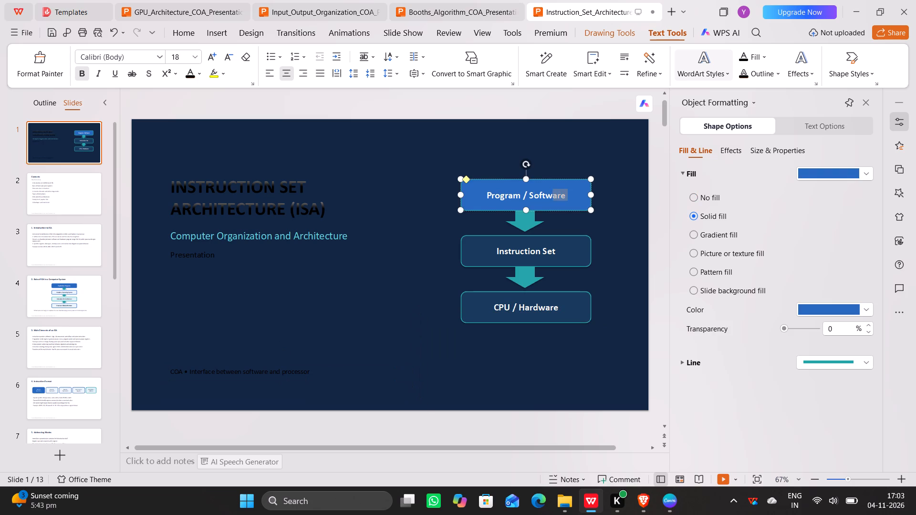
drag(532, 201, 487, 208)
click(610, 172)
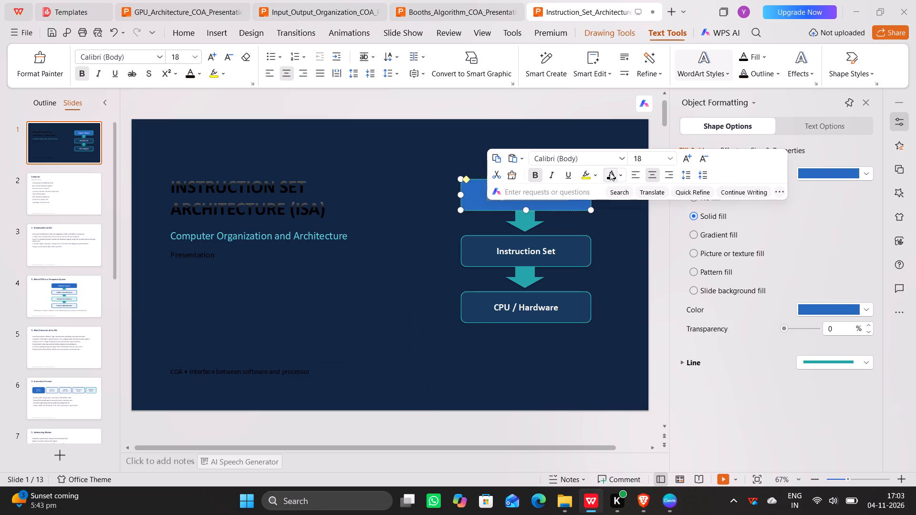
click(555, 251)
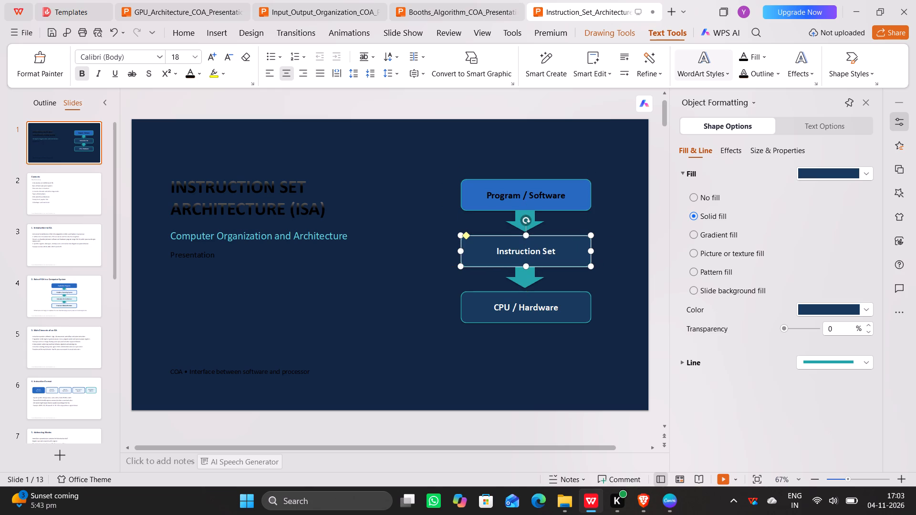
drag(555, 249, 515, 254)
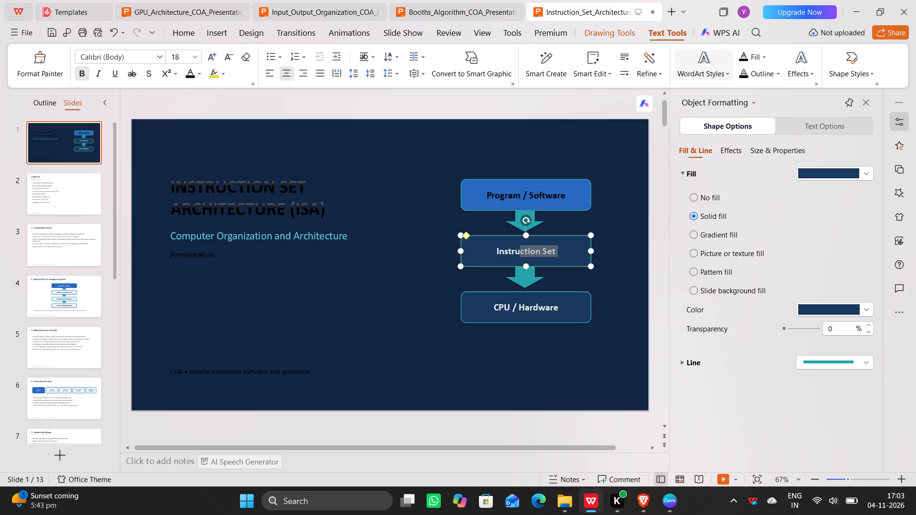
drag(515, 254, 496, 251)
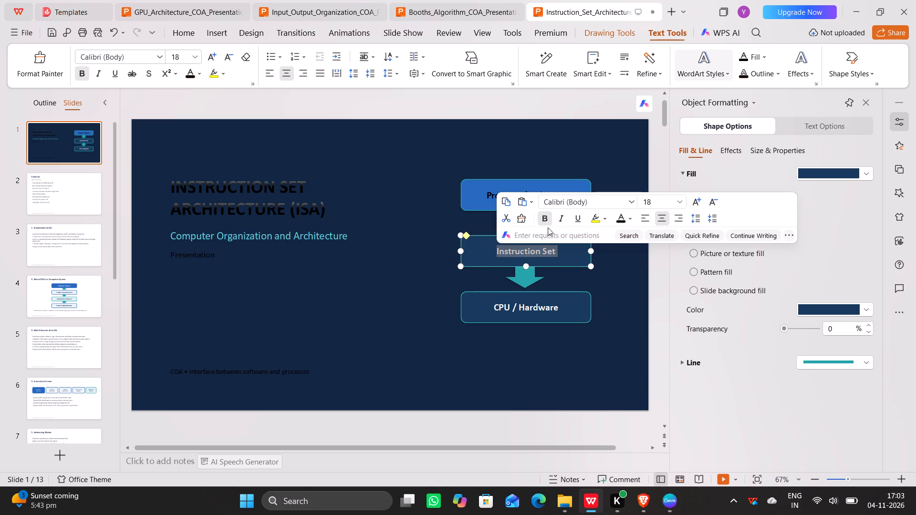
click(623, 219)
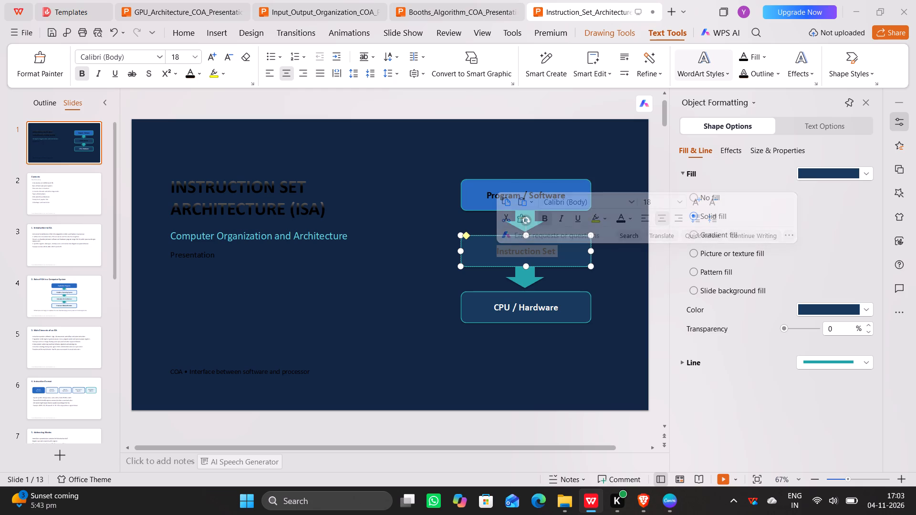
drag(556, 306, 493, 310)
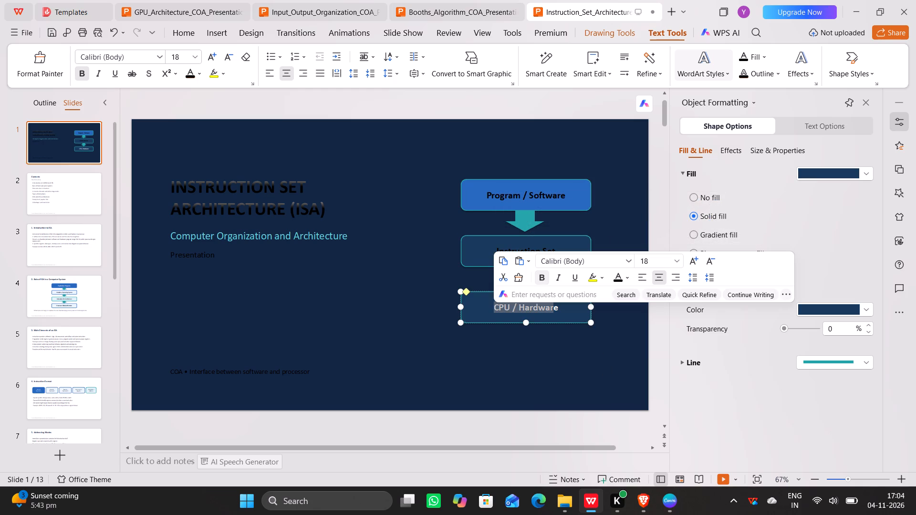
click(618, 278)
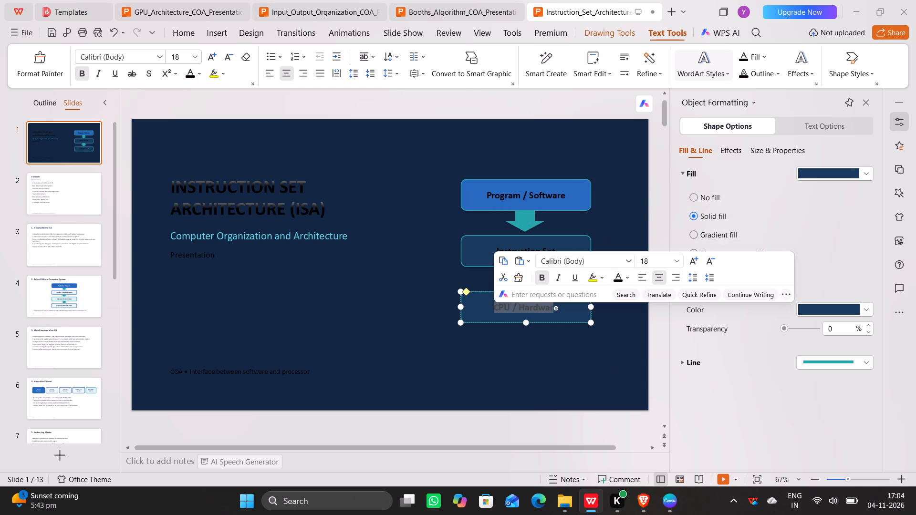
double_click(554, 309)
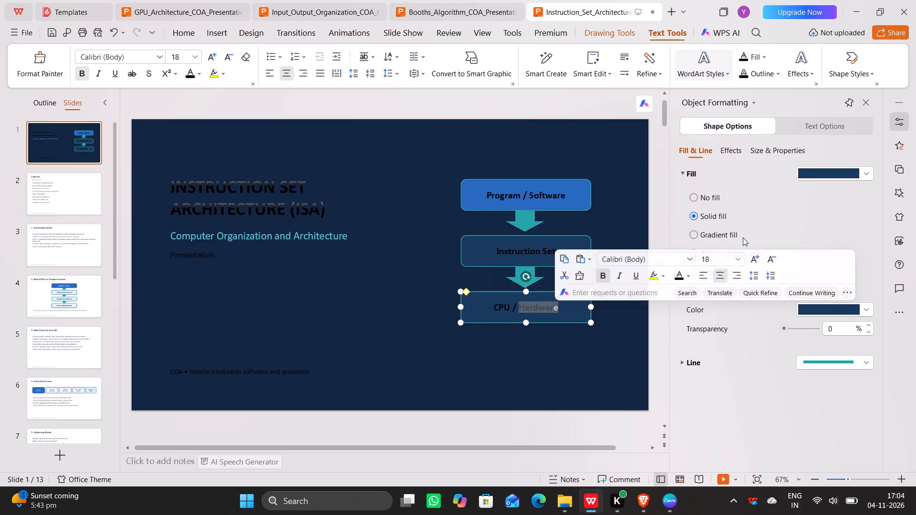
click(678, 275)
Set the dark blue background rectangle covering the title slide to no fill.
click(306, 357)
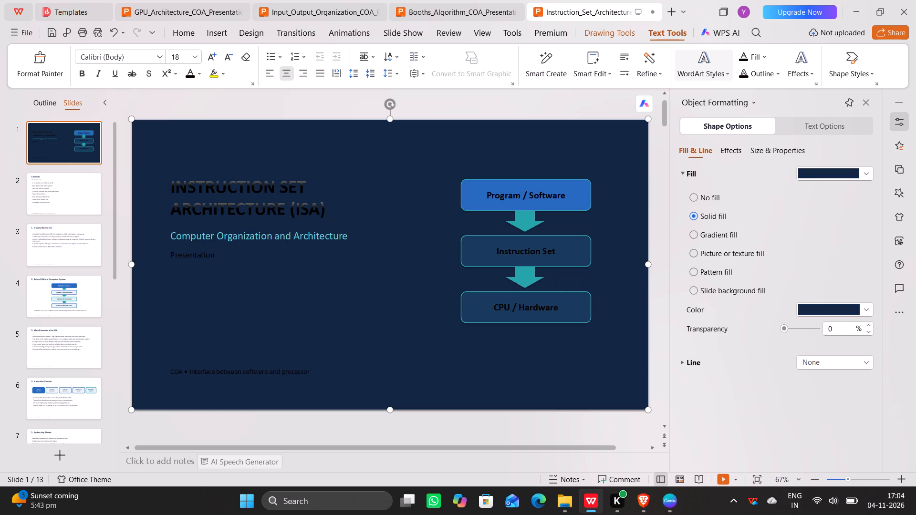
click(691, 198)
Change the fill of the Instruction Set and CPU / Hardware boxes to the same lighter blue theme colour.
click(542, 252)
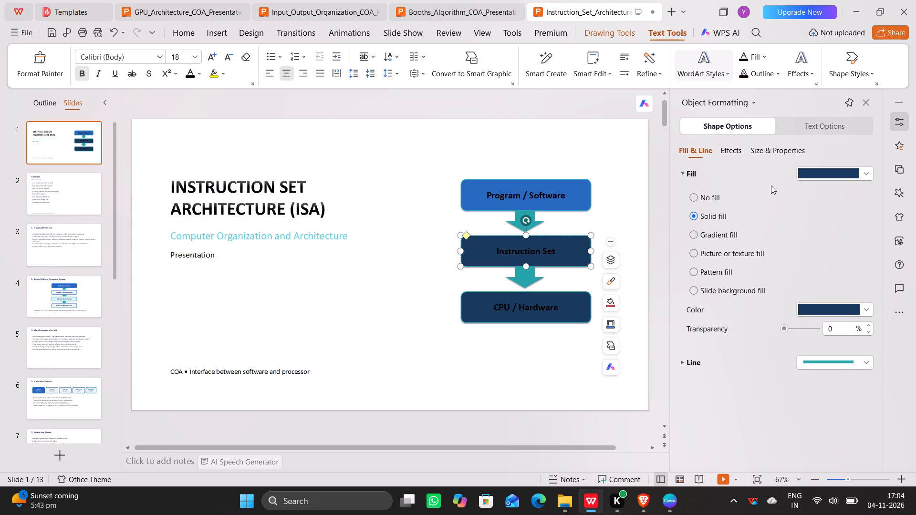
click(822, 168)
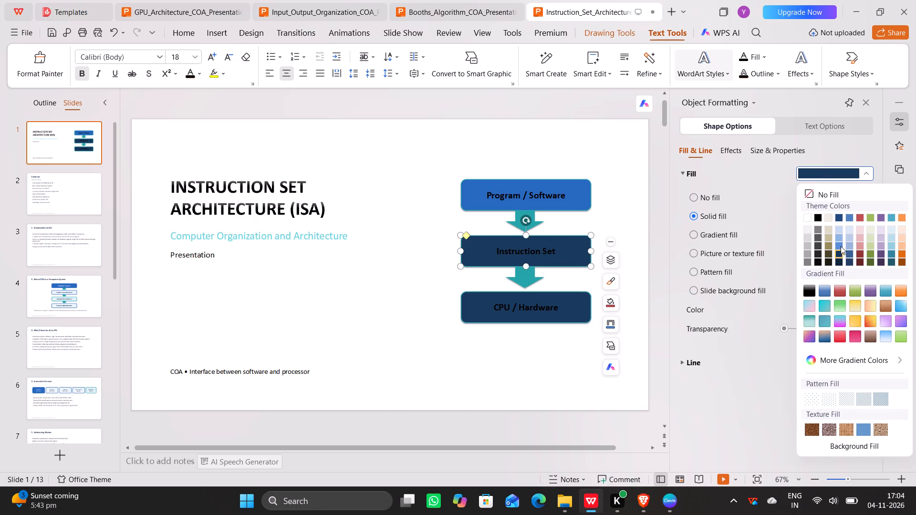
click(841, 245)
click(578, 308)
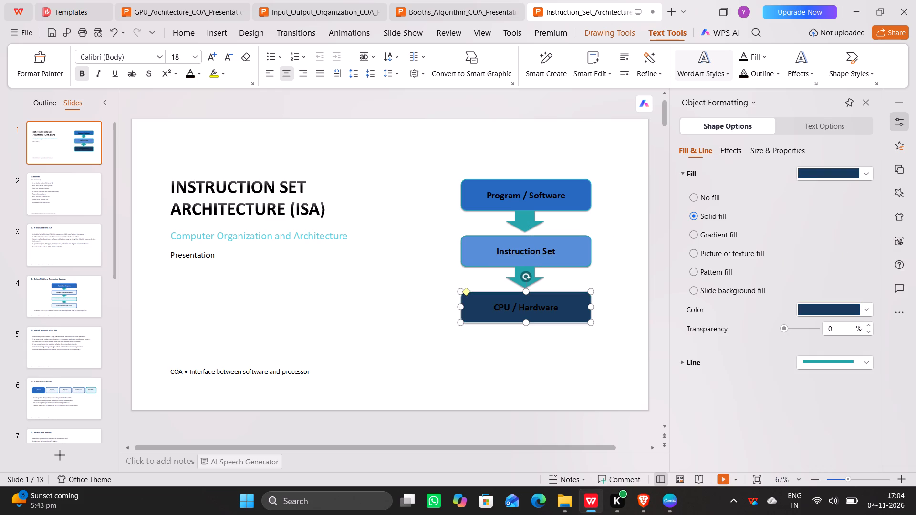
click(802, 178)
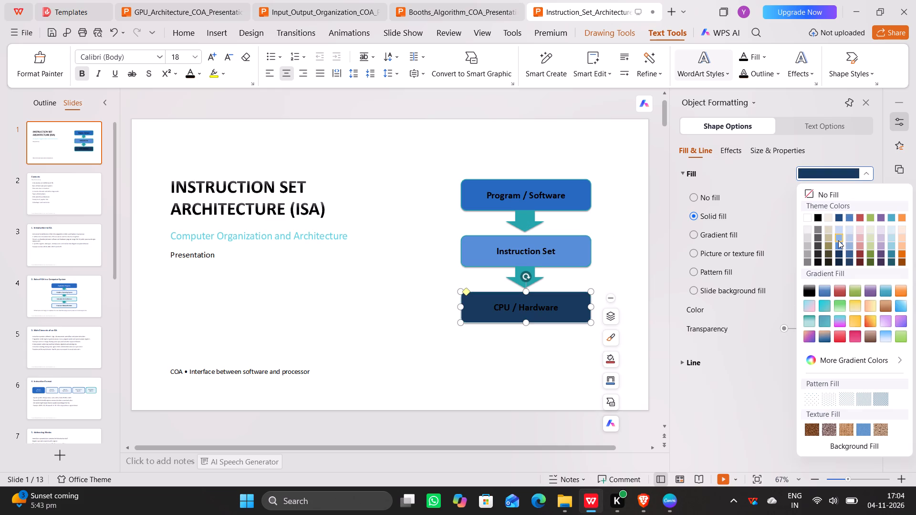
click(838, 240)
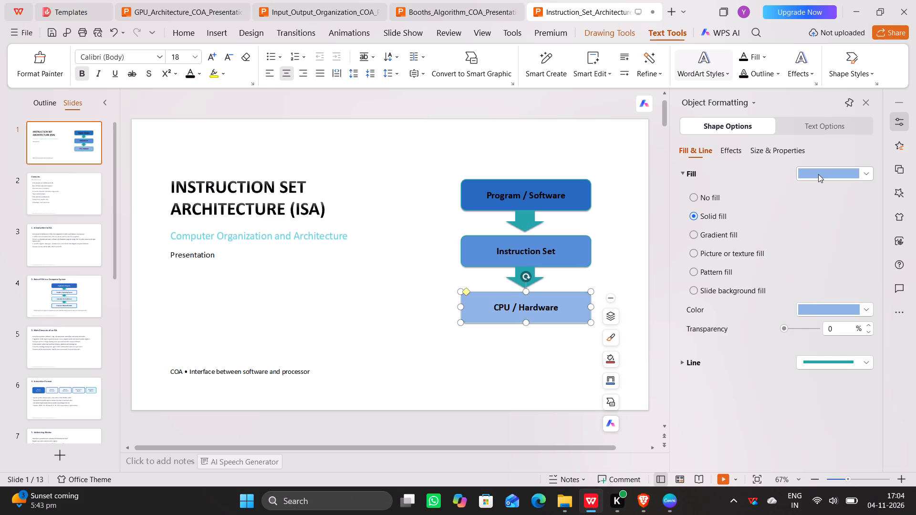
drag(818, 174, 840, 247)
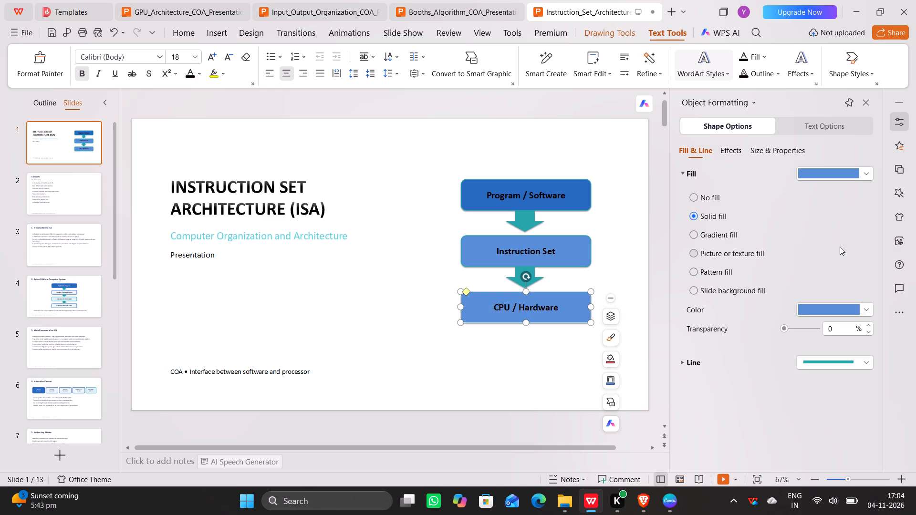
click(840, 247)
click(360, 246)
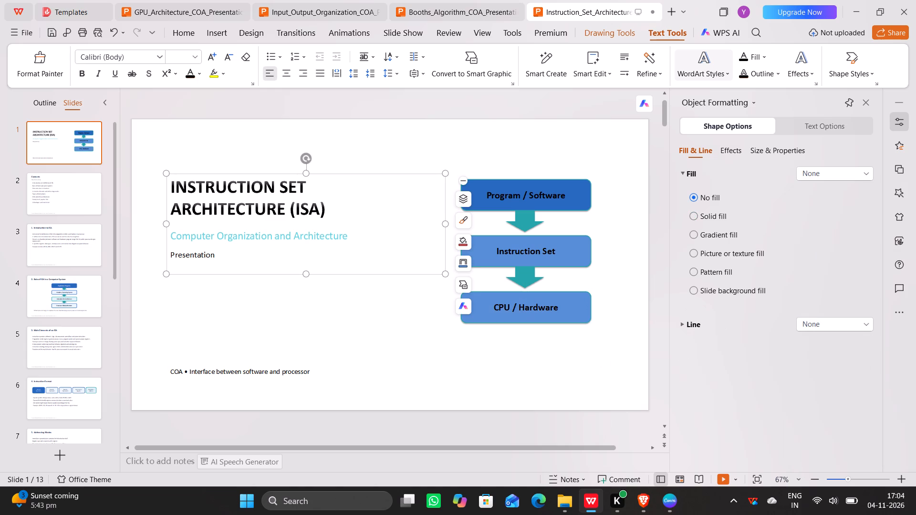
click(387, 320)
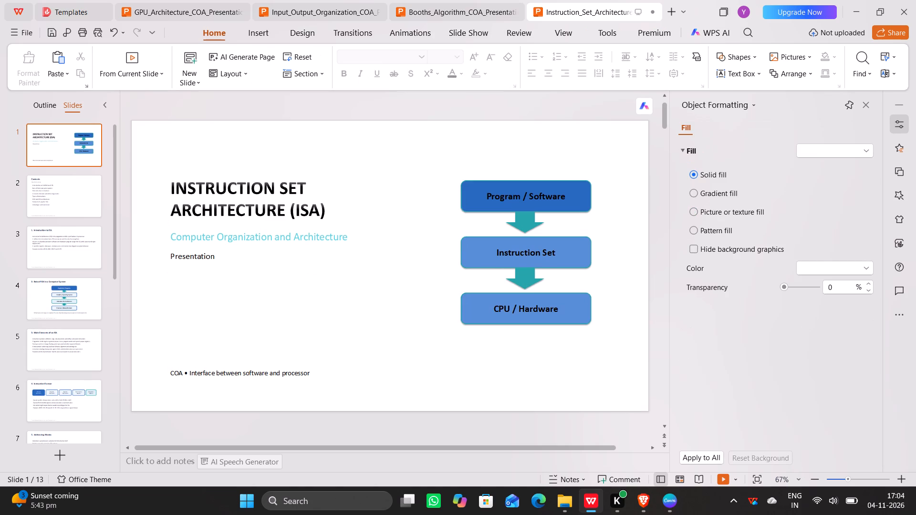
Page through the remaining slides up to the closing slide, checking for dark backgrounds and light text.
key(Down)
key(Down)
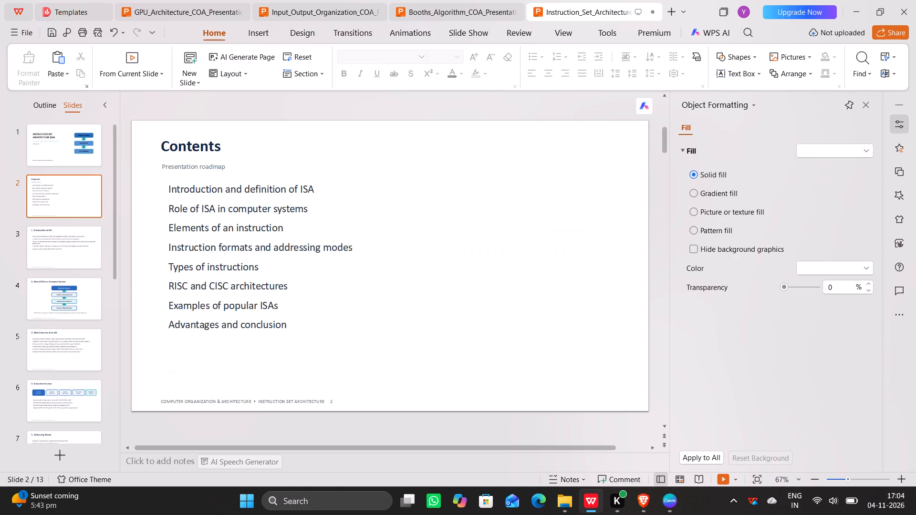
key(Down)
key(Down)
key(Down)
key(Down)
key(Down)
key(Down)
key(Down)
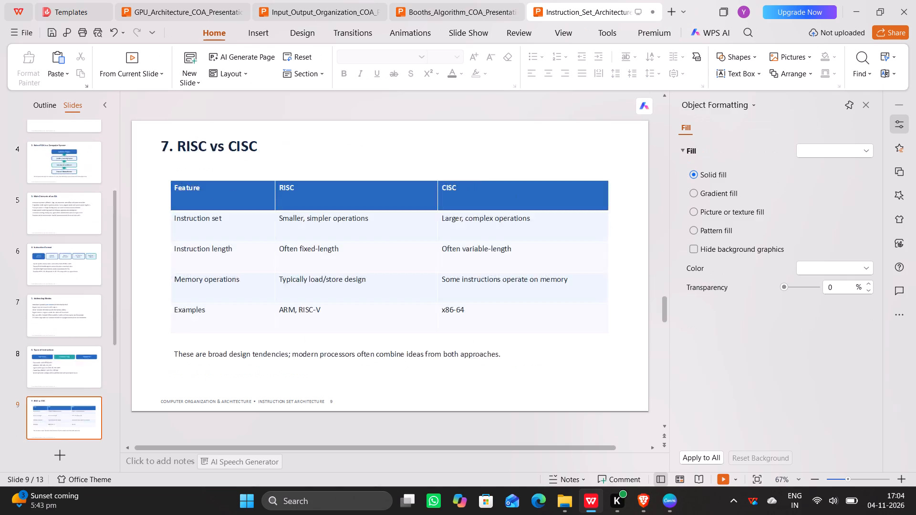
key(Down)
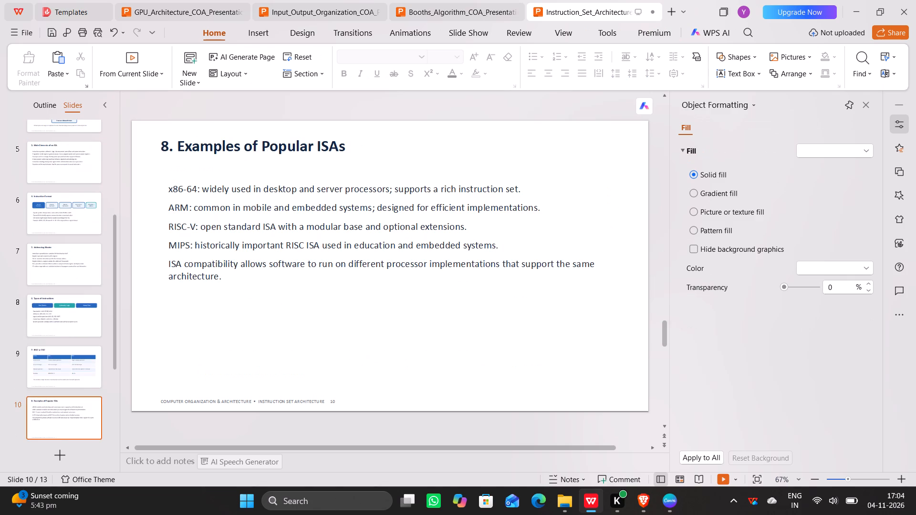
key(Down)
key(Down)
key(Down)
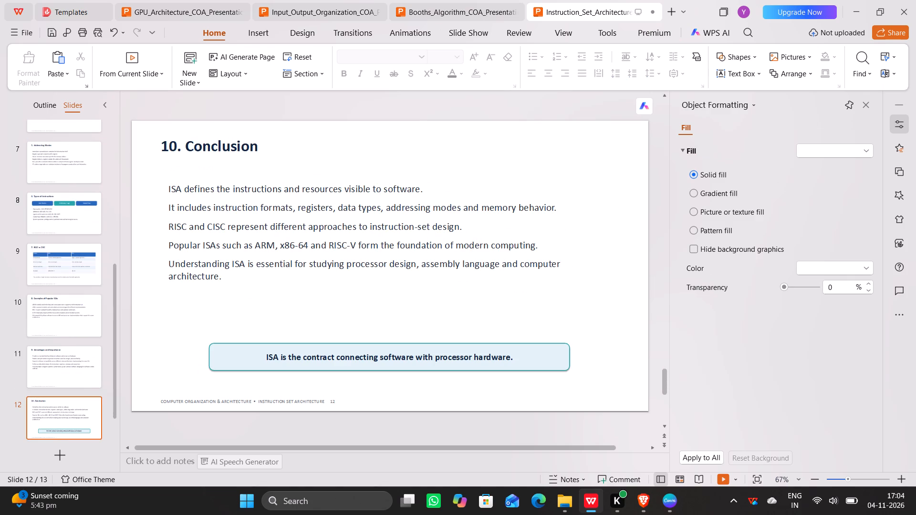
On the closing slide, change THANK YOU to black and set the dark blue background rectangle to no fill.
drag(336, 225, 449, 235)
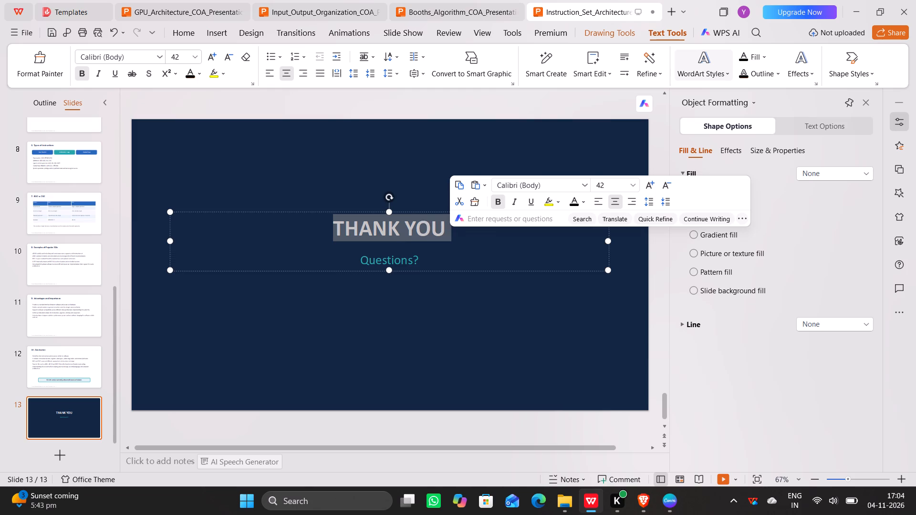
click(569, 200)
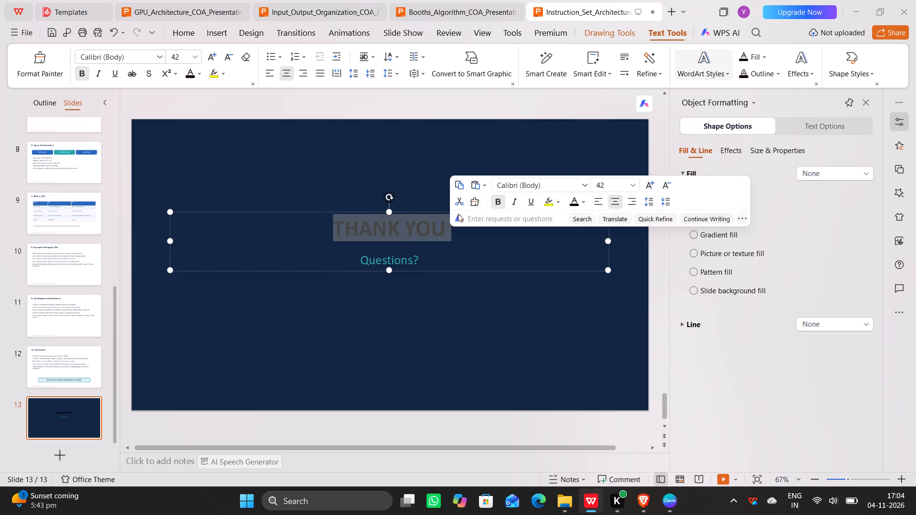
click(446, 299)
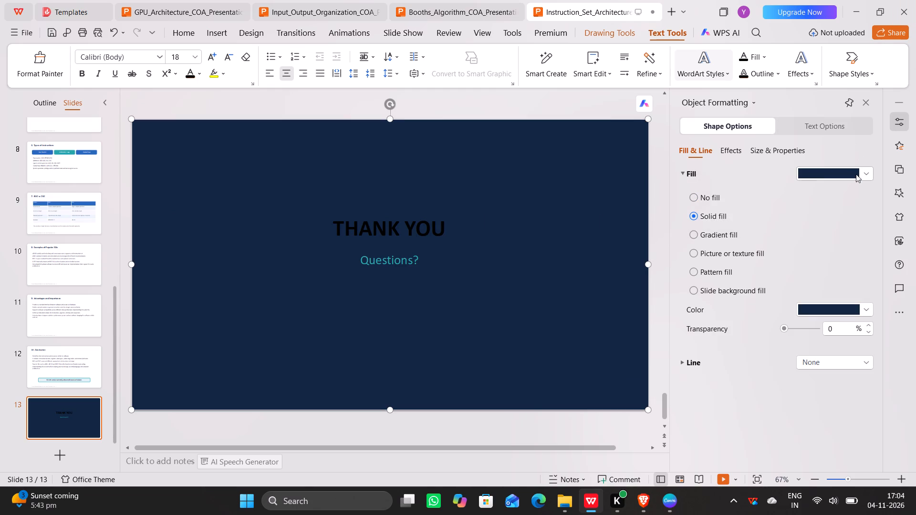
click(692, 198)
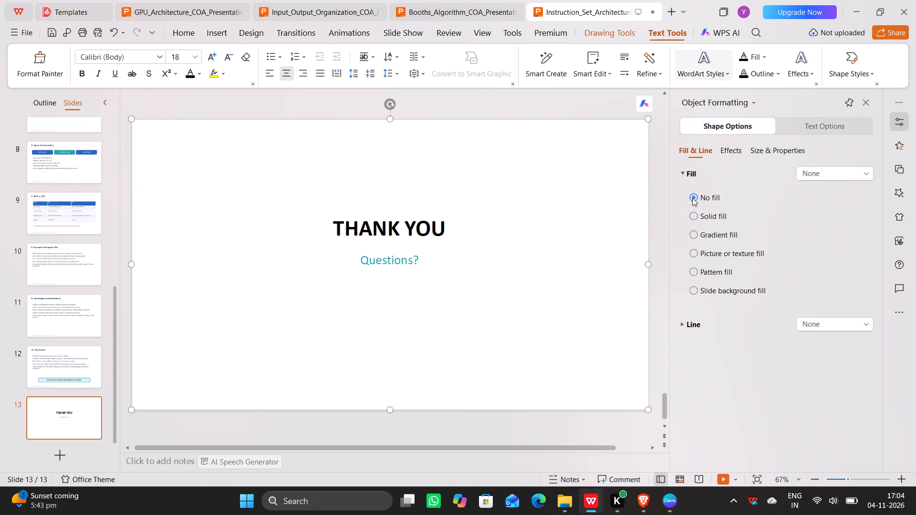
Save the Instruction Set Architecture presentation.
key(ctrl+s)
key(ctrl+s)
Open DMA_COA_Presentation from the recent files in File Explorer.
click(561, 505)
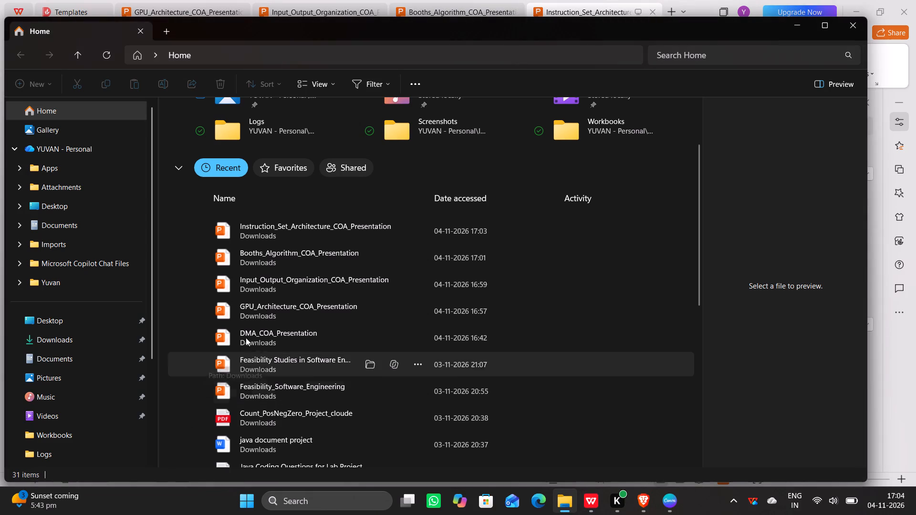
double_click(268, 327)
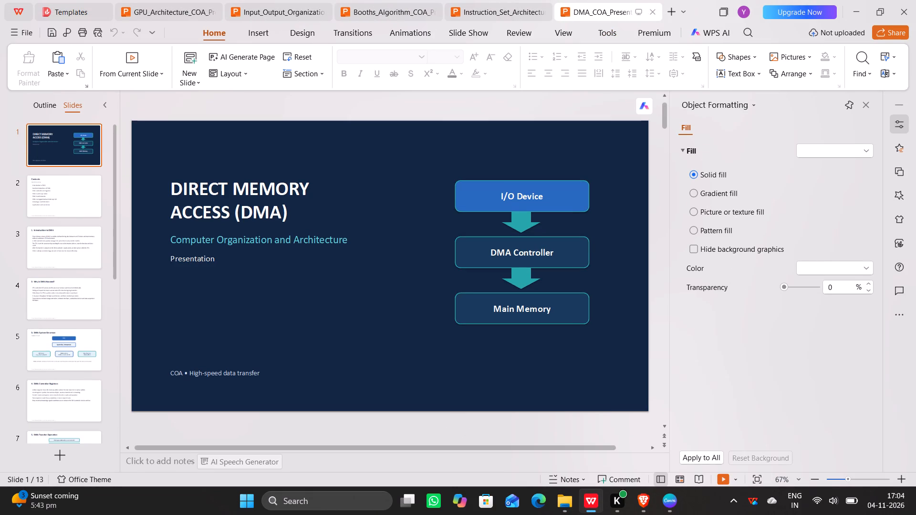
Change the title DIRECT MEMORY ACCESS (DMA) to the black gradient fill and the Presentation line to black.
drag(175, 186, 258, 216)
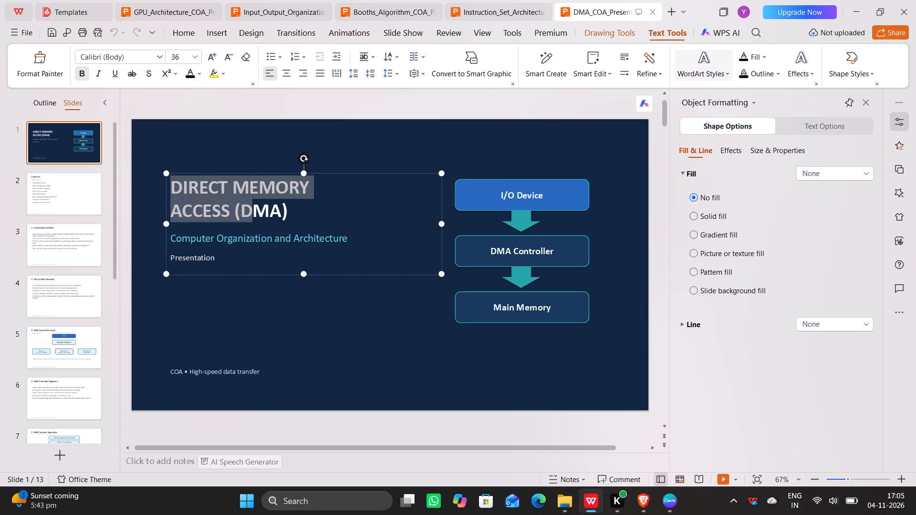
drag(258, 216, 297, 214)
click(429, 184)
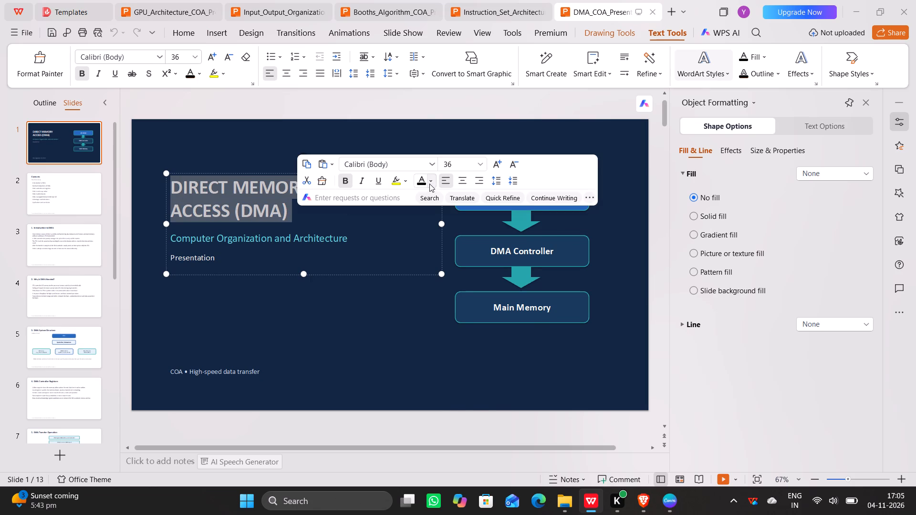
click(427, 325)
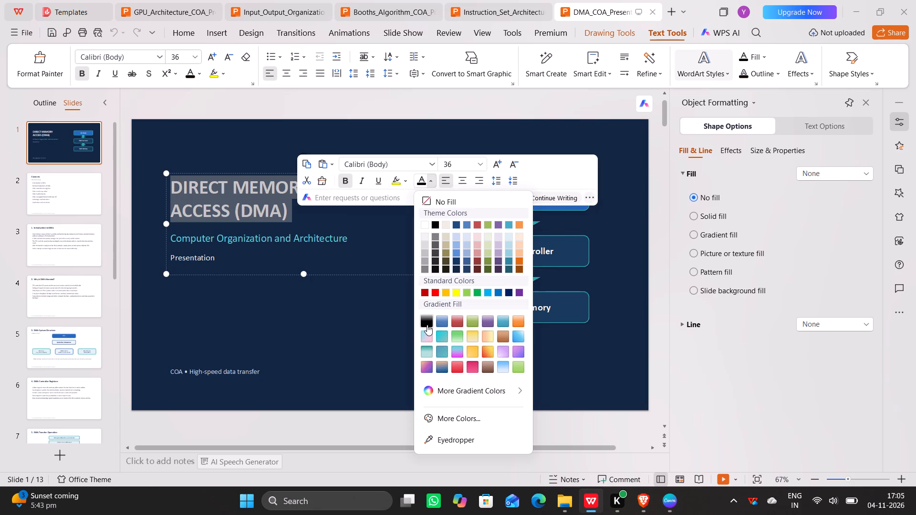
click(327, 333)
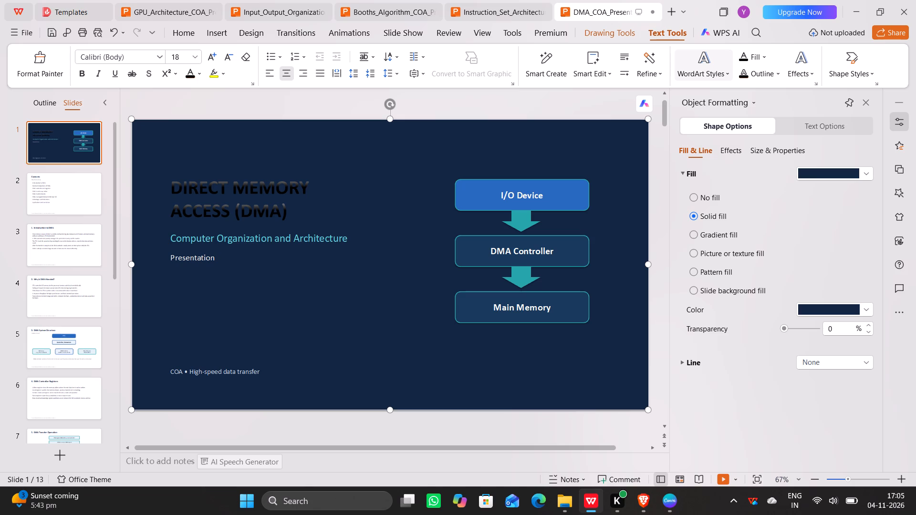
drag(213, 258, 193, 258)
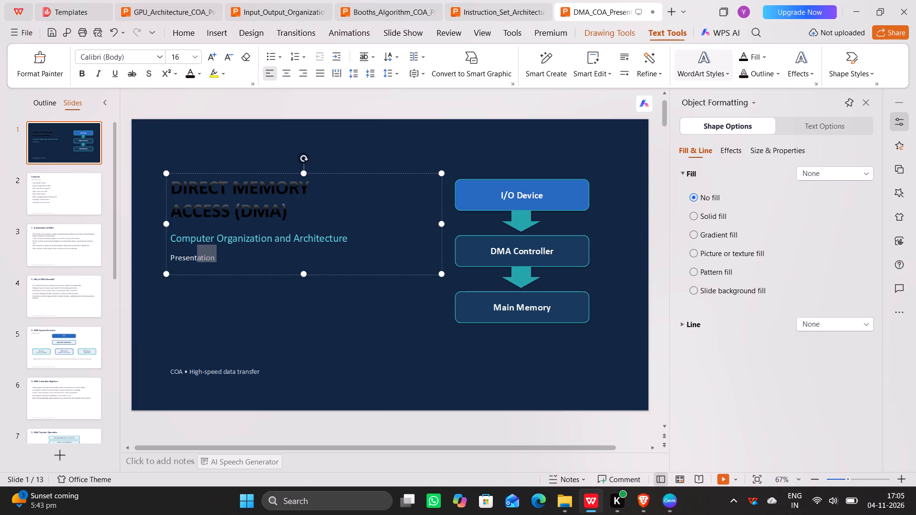
drag(193, 258, 167, 259)
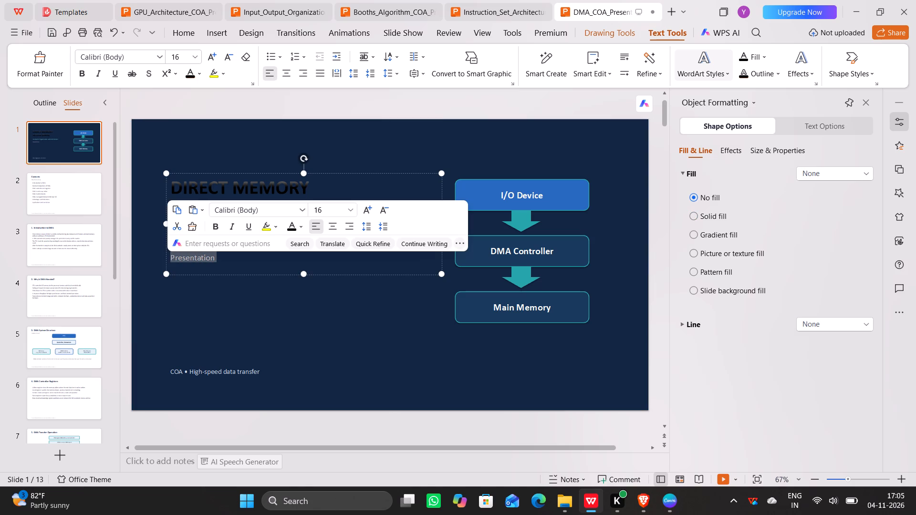
click(291, 227)
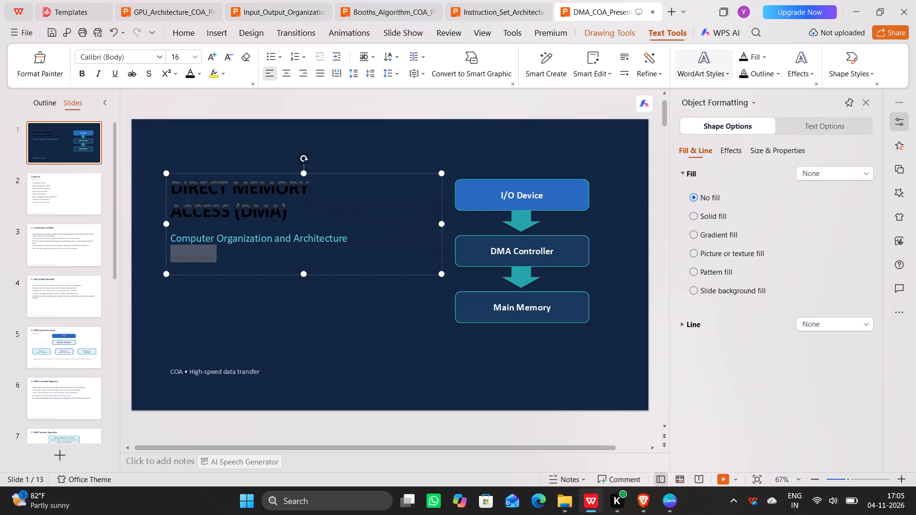
Change the whole footer line "COA • High-speed data transfer" on the title slide to black.
drag(259, 372, 176, 372)
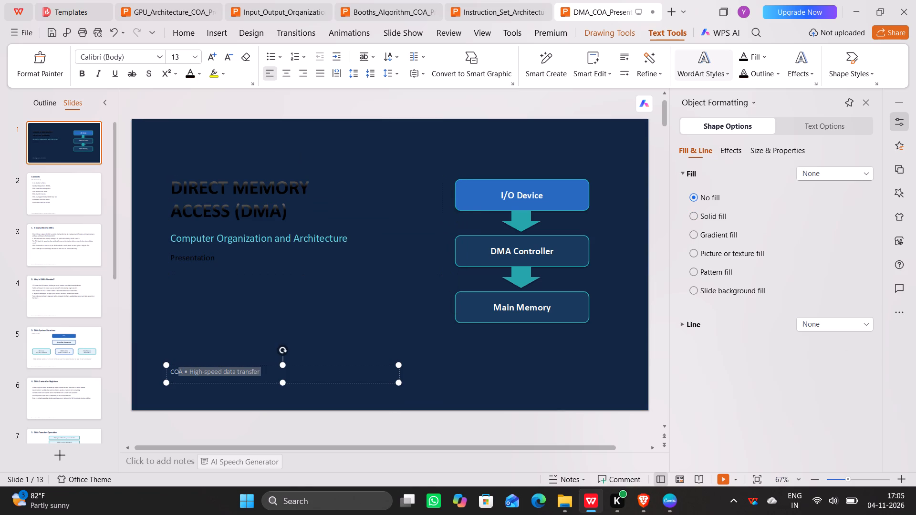
drag(176, 372, 169, 373)
click(295, 343)
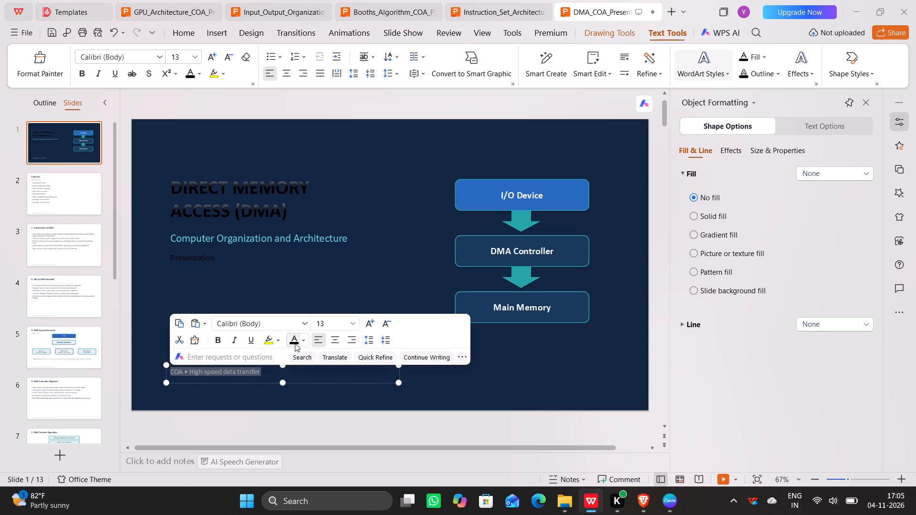
click(426, 218)
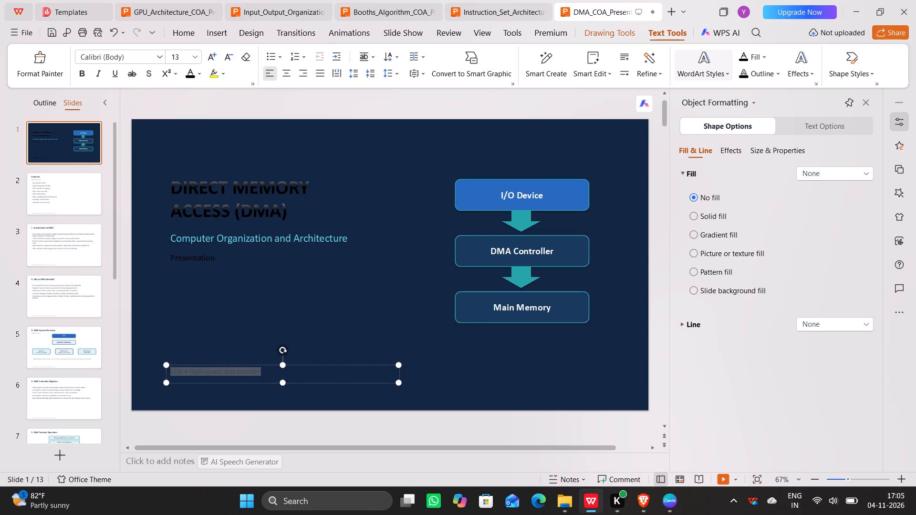
Change the I/O Device, DMA Controller and Main Memory labels in the title slide's flow diagram to black.
drag(542, 195, 500, 197)
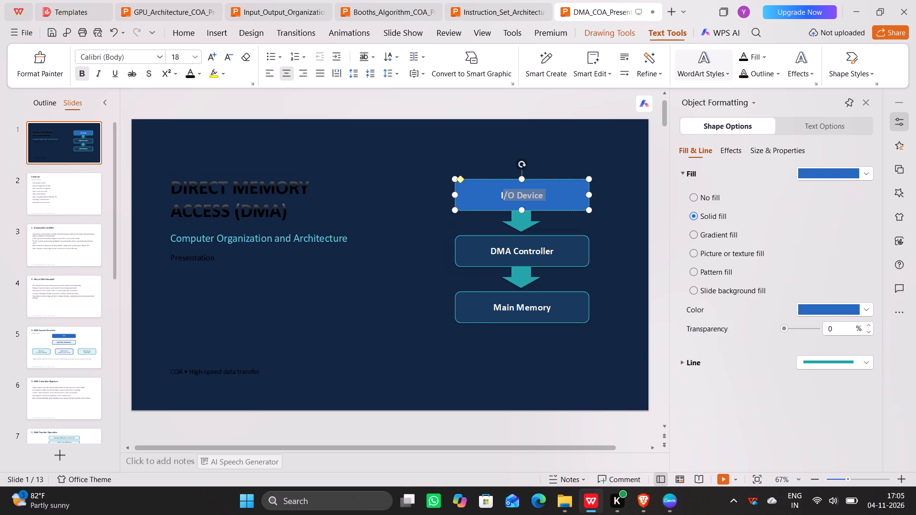
drag(500, 197, 500, 196)
drag(625, 159, 560, 252)
drag(560, 252, 553, 251)
drag(553, 251, 488, 258)
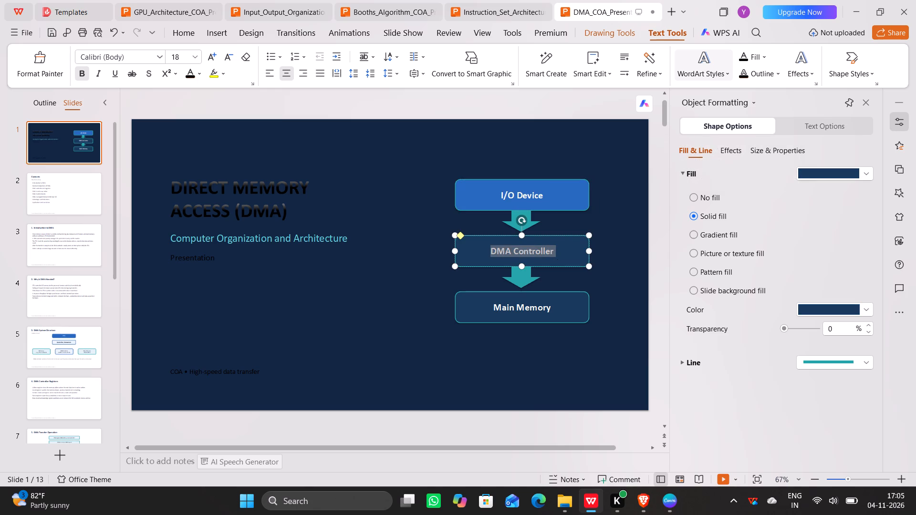
drag(488, 258, 487, 258)
click(614, 228)
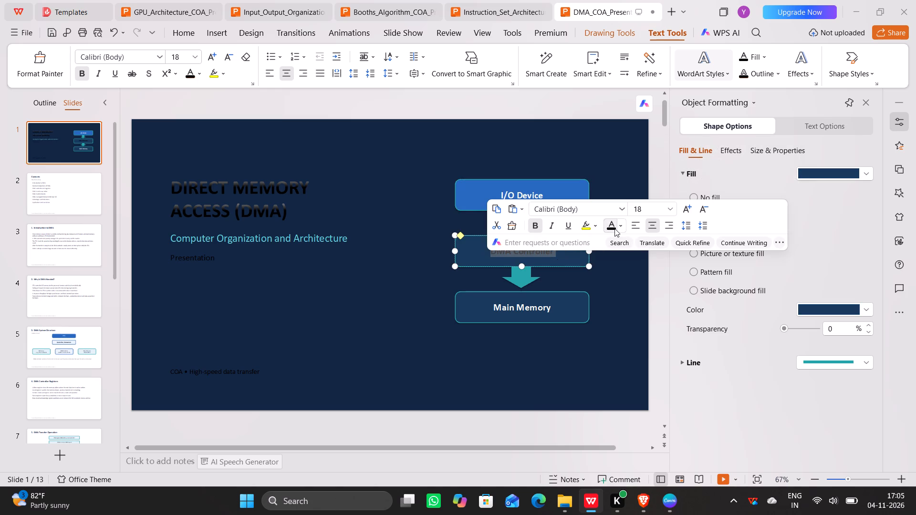
drag(549, 311, 492, 315)
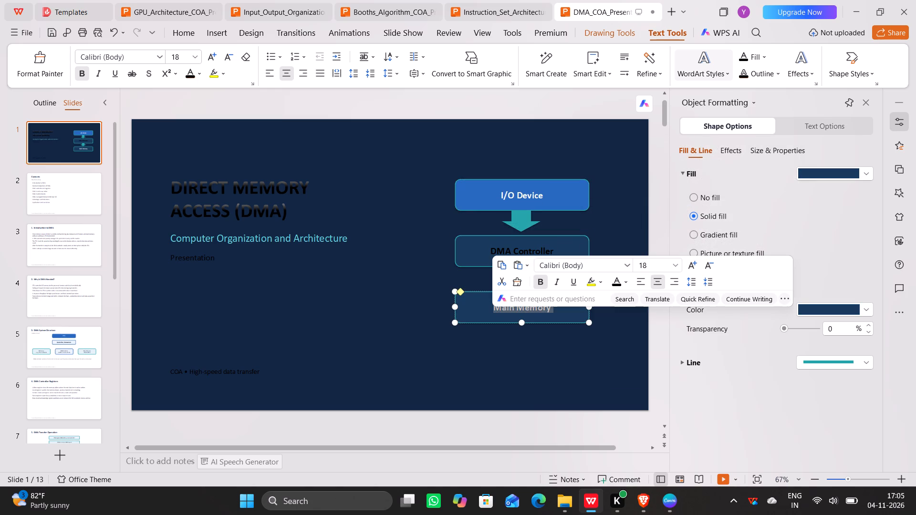
click(614, 278)
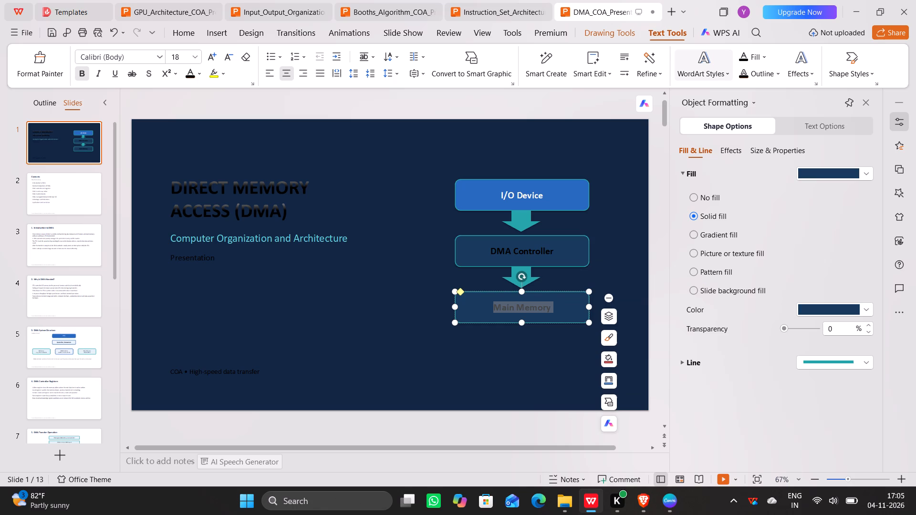
drag(541, 194, 492, 203)
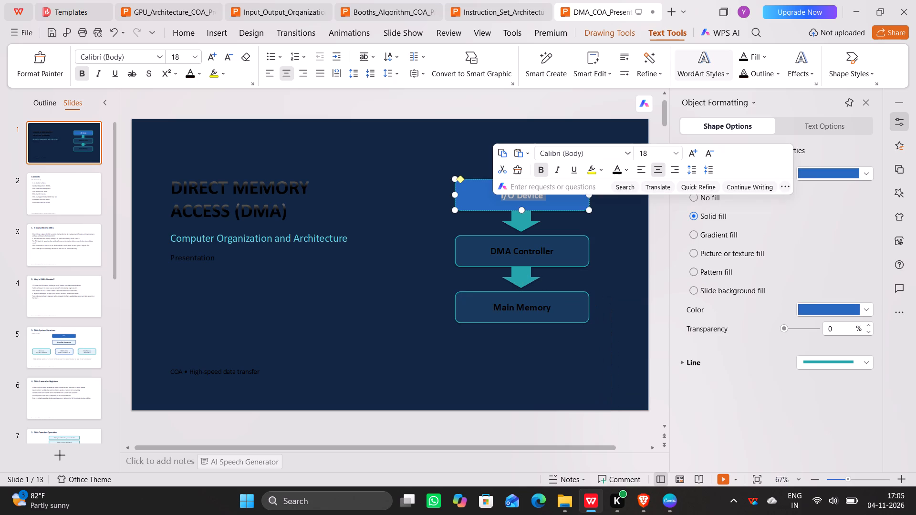
click(614, 173)
Set the title slide's dark navy background rectangle to no fill.
click(620, 360)
click(706, 194)
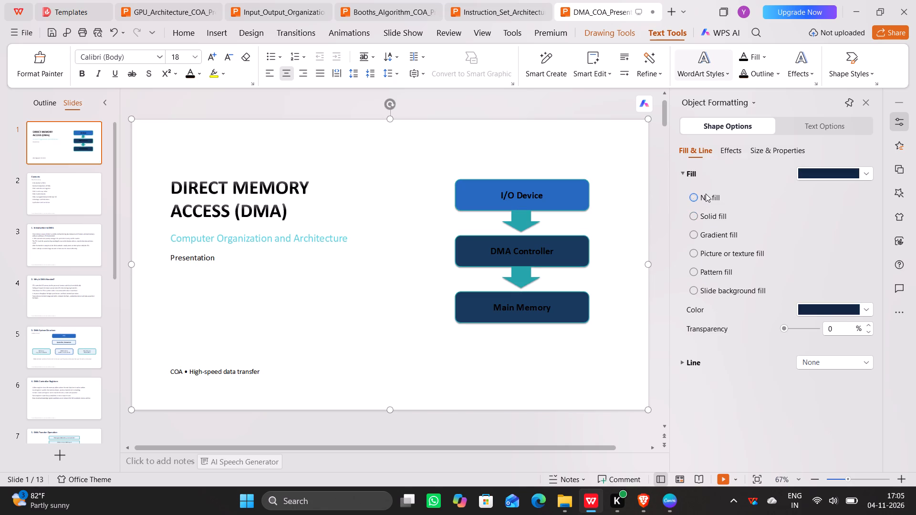
Fill the DMA Controller and Main Memory boxes with the same light blue theme colour.
drag(564, 248, 807, 172)
click(807, 172)
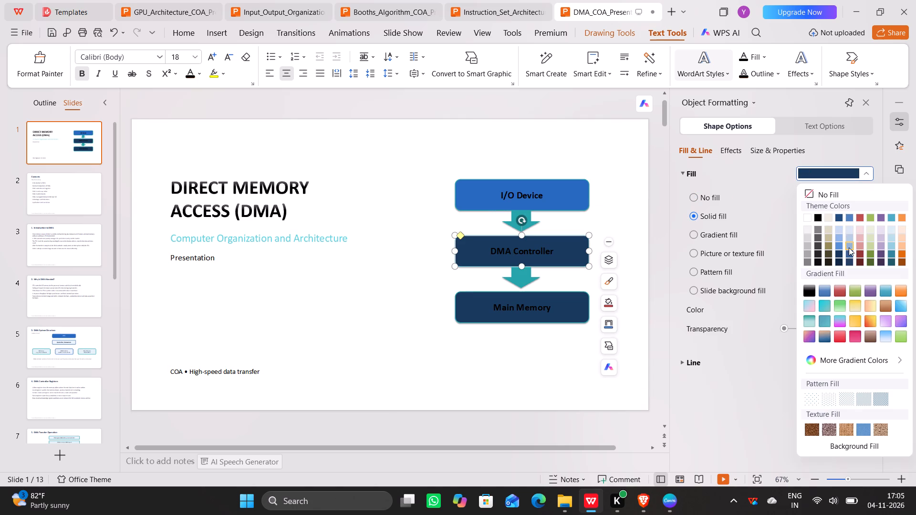
click(849, 247)
click(573, 309)
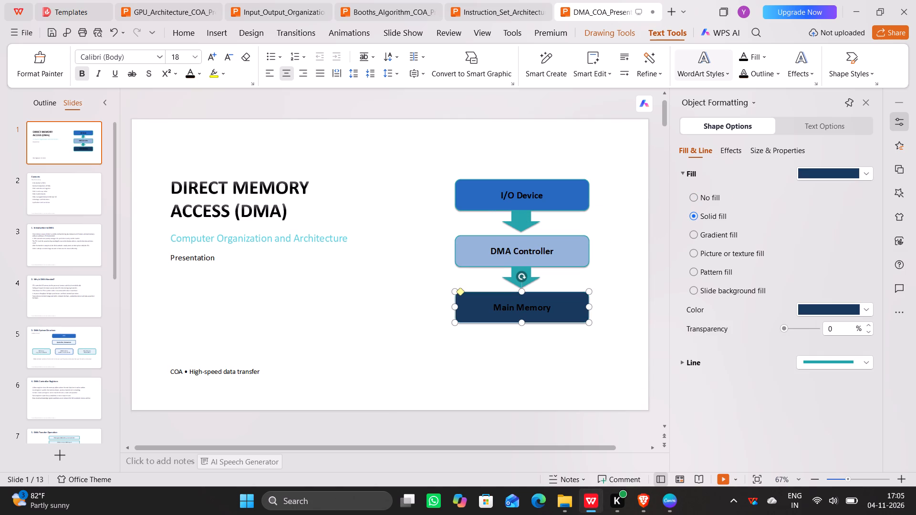
drag(848, 170, 852, 249)
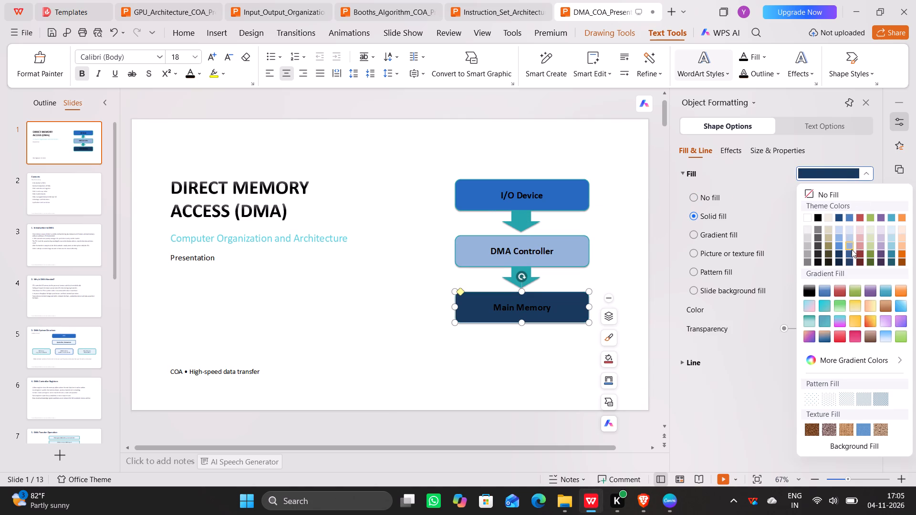
drag(852, 249, 853, 248)
click(853, 248)
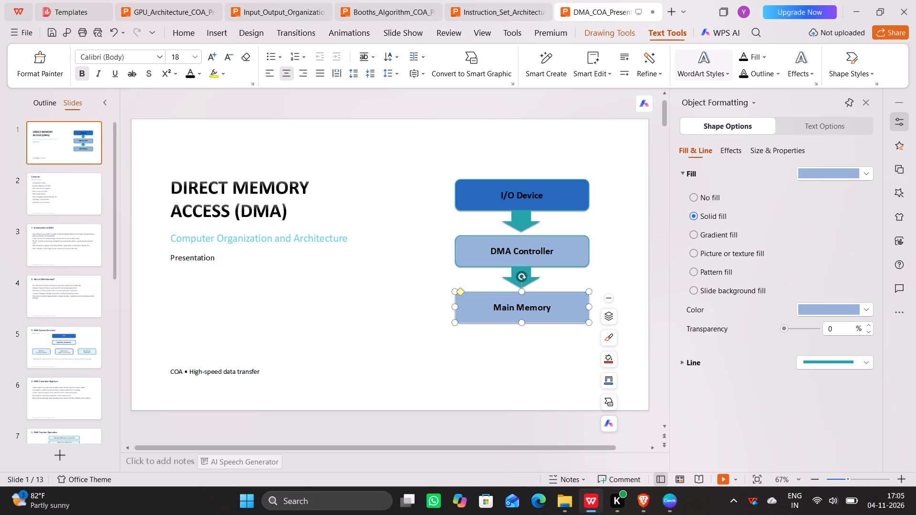
click(514, 361)
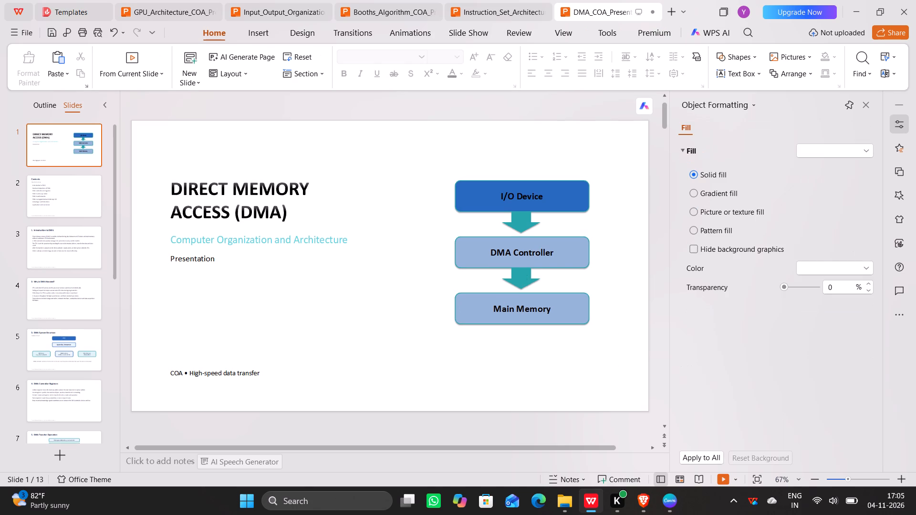
Change the THANK YOU text on slide 13 to the black gradient fill.
key(Down)
key(Down)
key(Down)
key(Down)
key(Down)
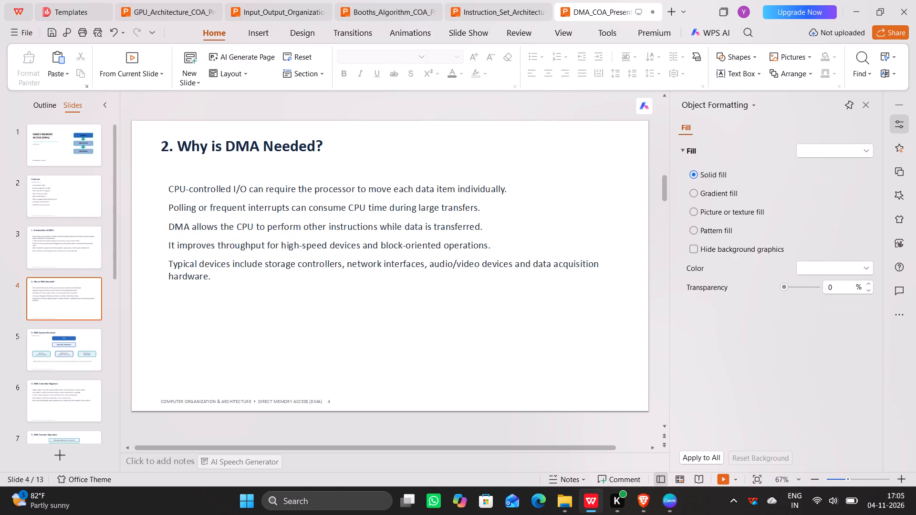
key(Down)
key(Down)
key(Down)
key(Down)
key(Down)
key(Down)
key(Down)
key(Down)
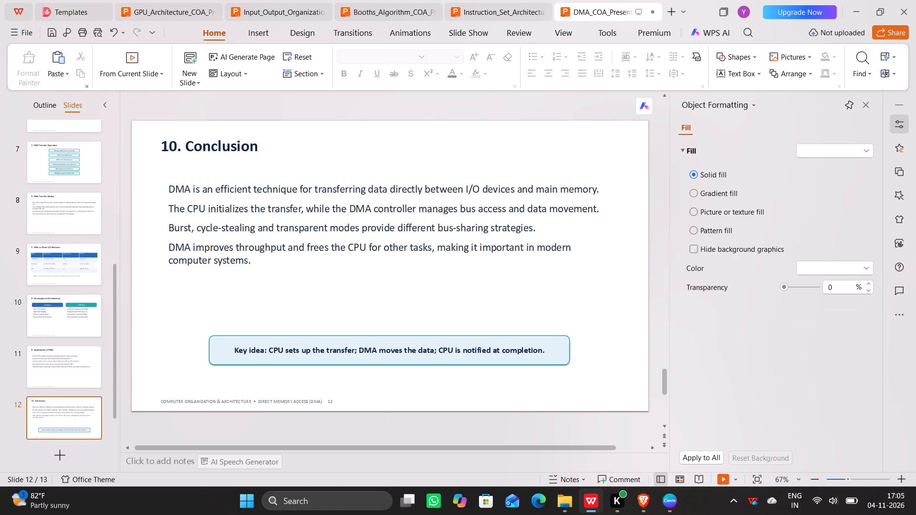
click(446, 229)
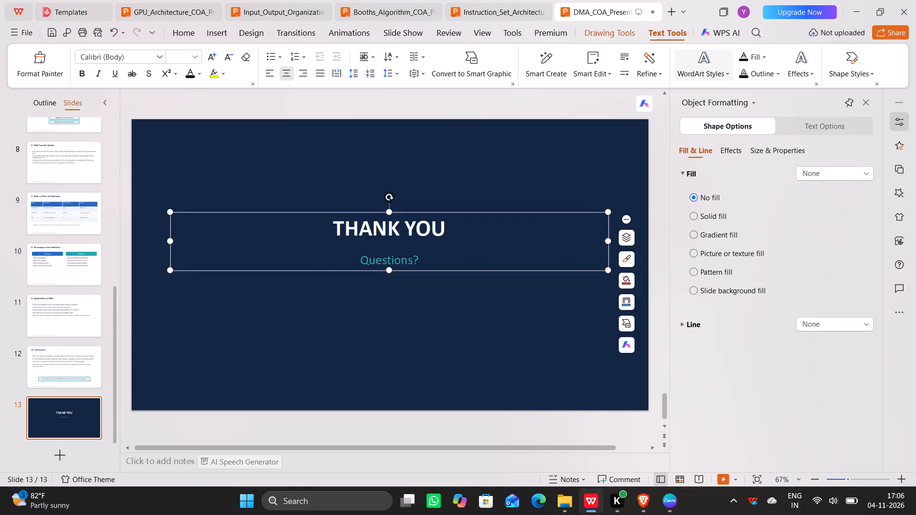
drag(337, 227, 451, 223)
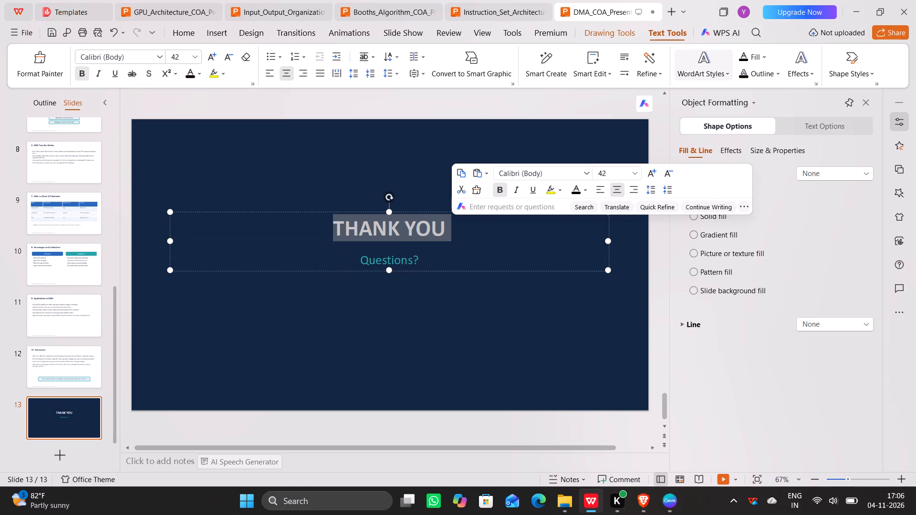
click(577, 192)
click(586, 192)
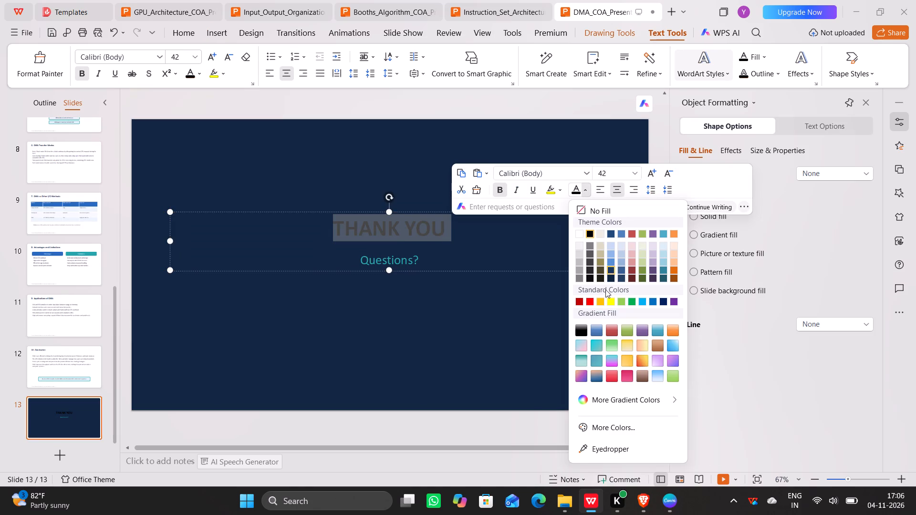
click(581, 331)
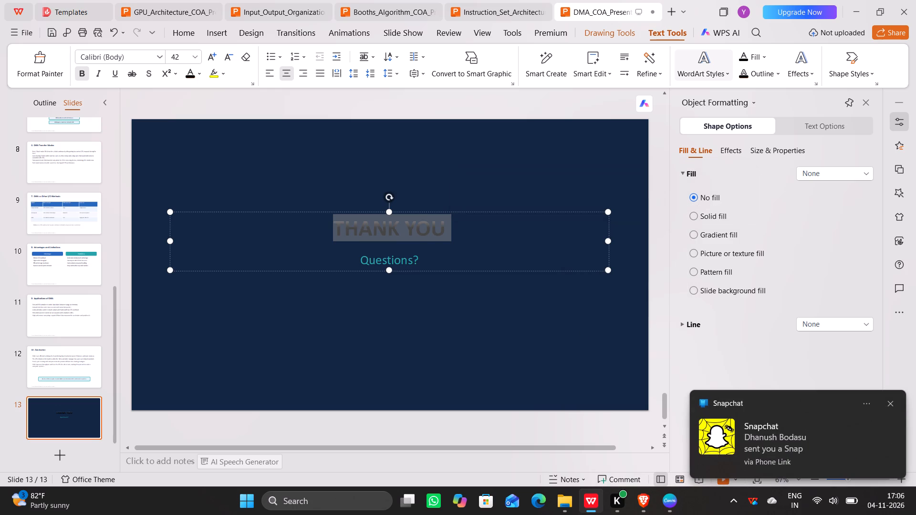
Set the dark navy background rectangle on the THANK YOU slide to no fill.
click(521, 402)
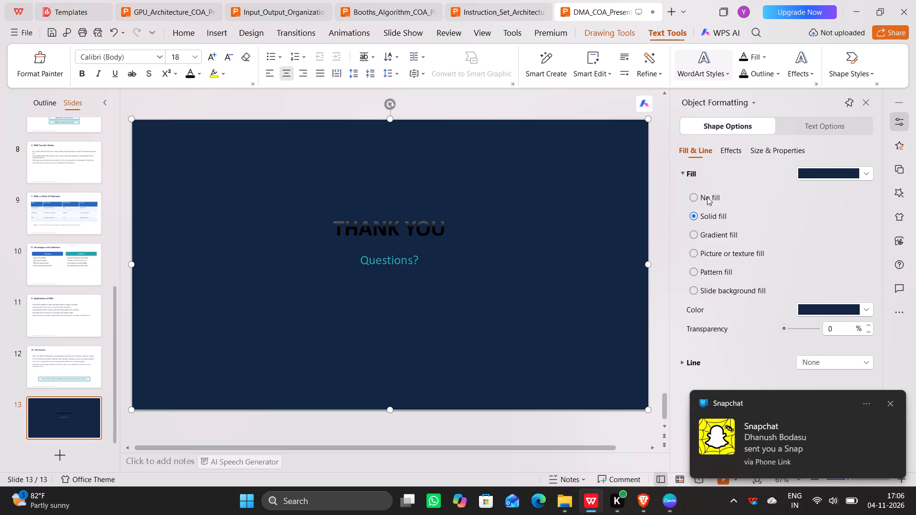
click(705, 198)
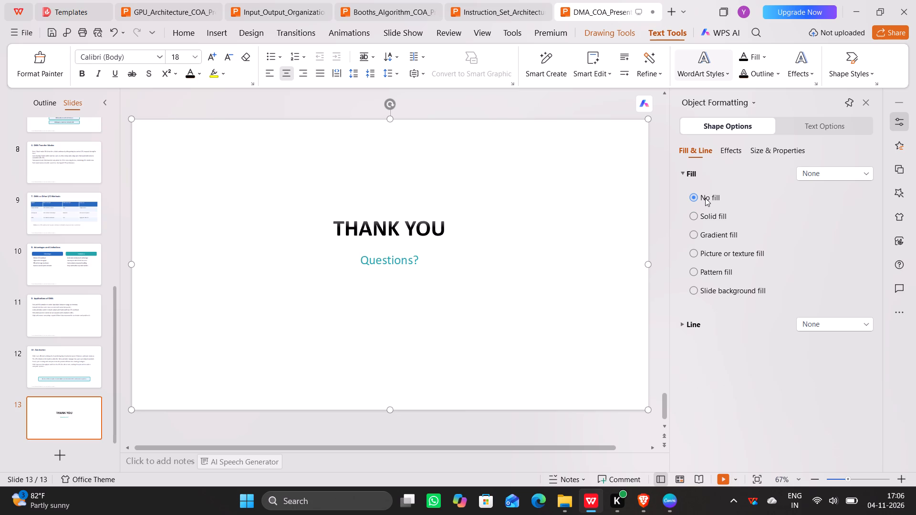
Save the DMA presentation.
key(ctrl+s)
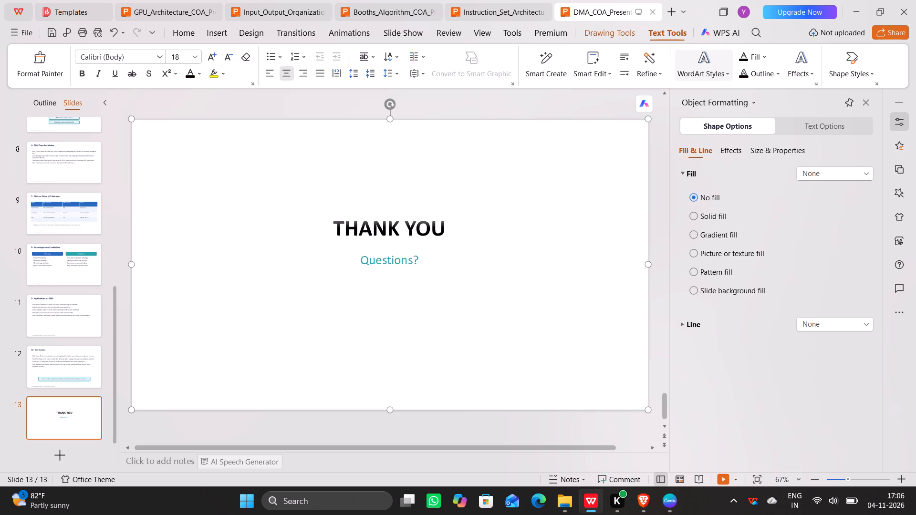
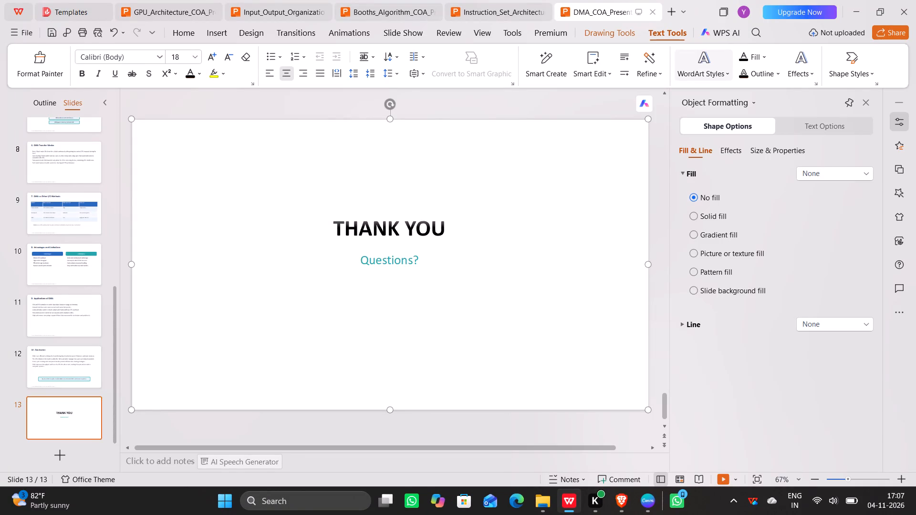
Switch from the finished DMA presentation to WhatsApp.
click(674, 511)
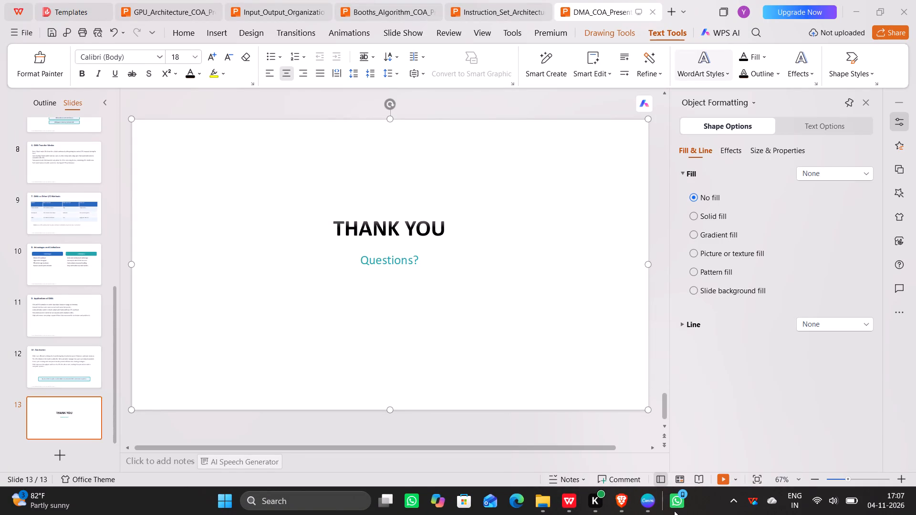
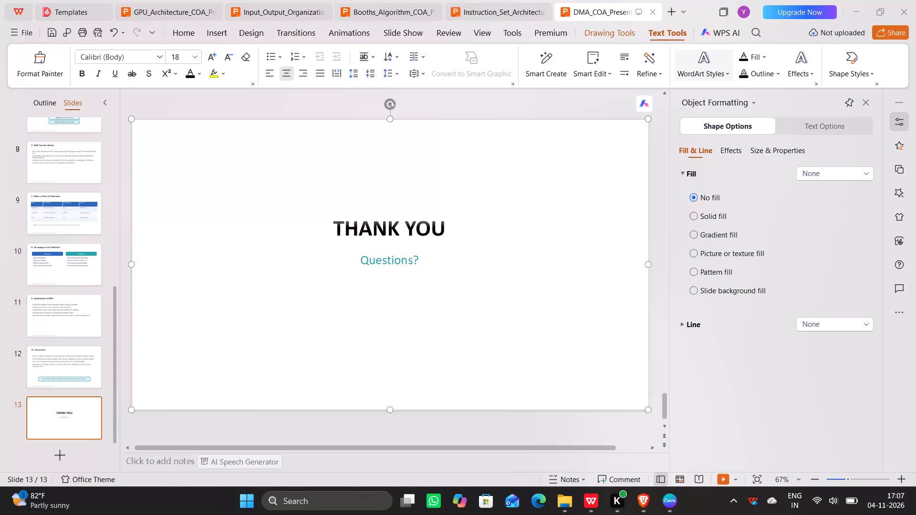
Deselect the background rectangle on the THANK YOU slide and page back through the earlier slides to review the presentation.
key(Up)
key(Up)
key(Up)
key(Up)
key(Up)
key(Up)
key(Up)
key(Up)
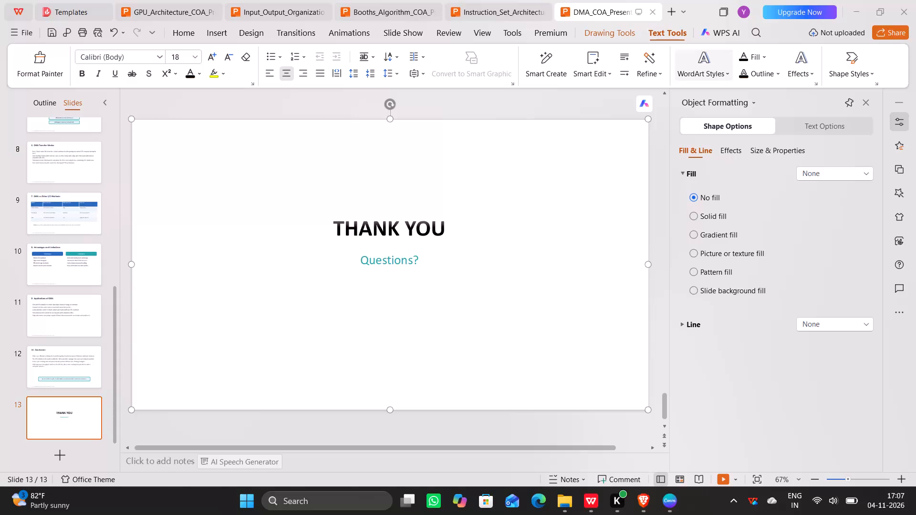
click(468, 335)
key(Up)
key(Up)
key(Up)
key(Up)
key(Up)
key(Up)
key(Up)
key(Up)
key(Up)
key(Up)
key(Up)
key(Up)
key(Up)
key(Up)
key(Up)
key(Up)
key(Up)
key(Up)
key(Up)
key(Up)
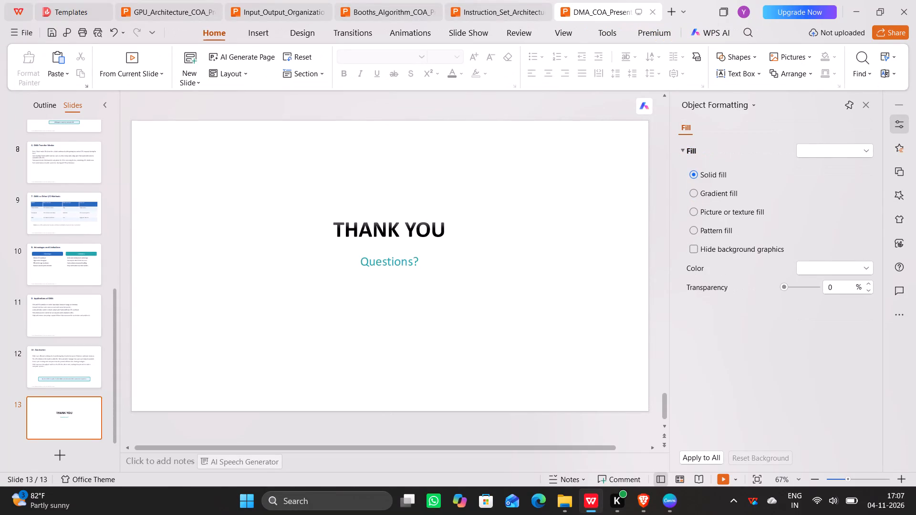
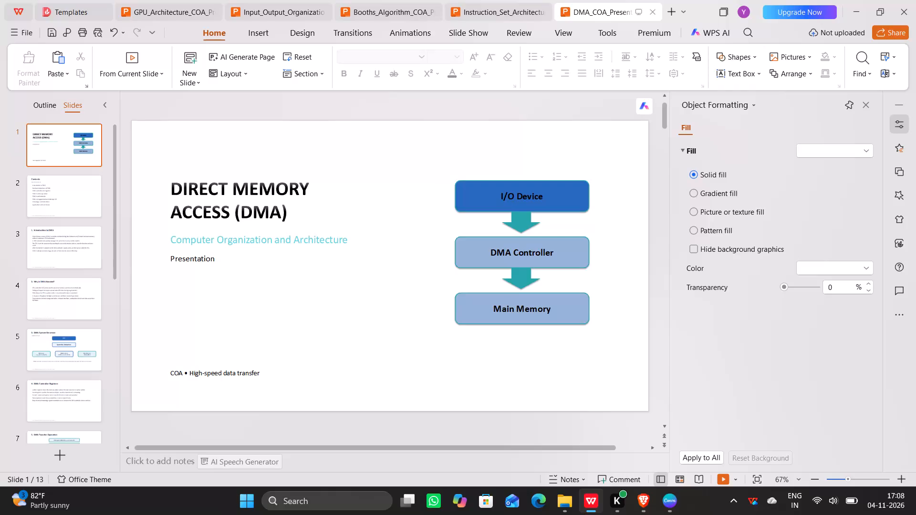
Close the five open COA presentations: DMA, Instruction Set Architecture, Booths Algorithm, Input Output Organization and GPU Architecture.
click(653, 12)
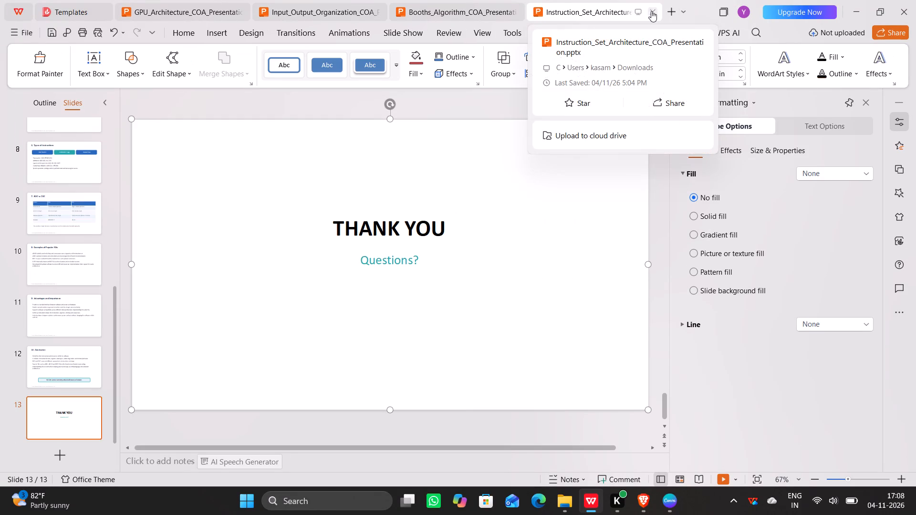
click(651, 11)
click(582, 10)
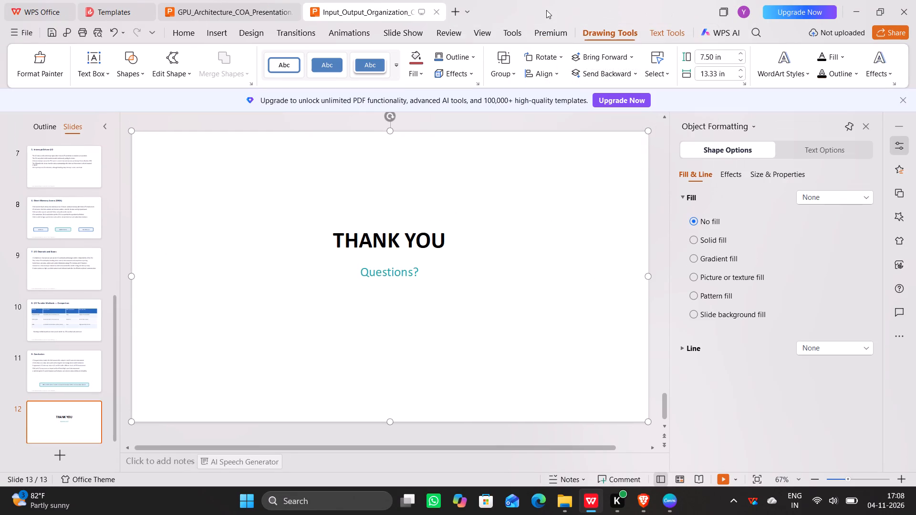
click(439, 12)
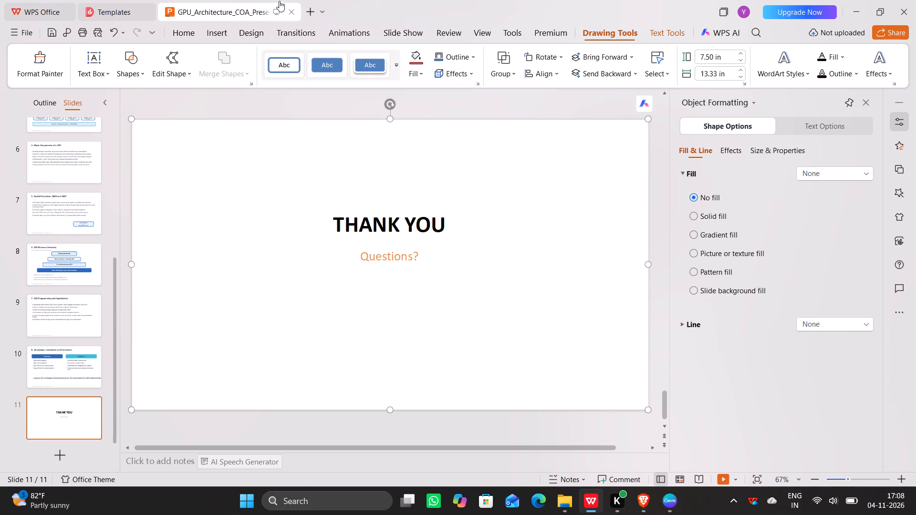
click(291, 12)
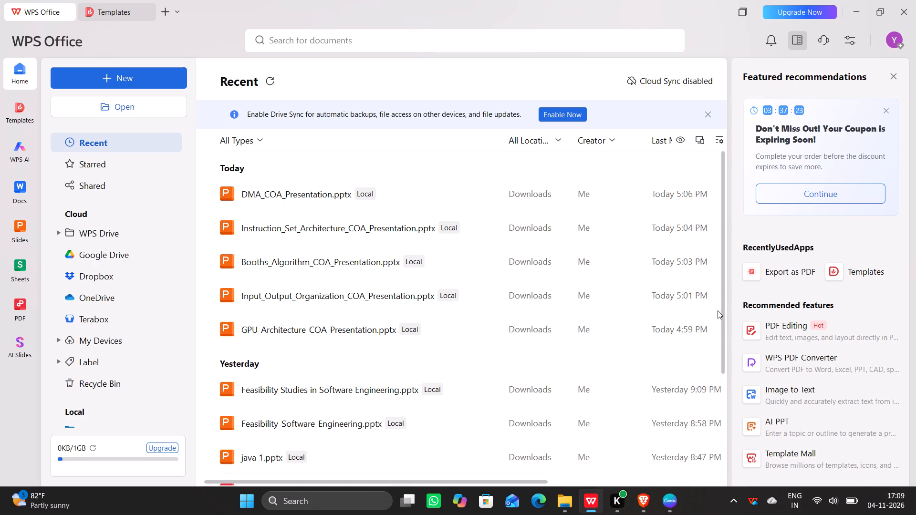
Close the WPS Office window and the File Explorer window behind it.
click(914, 0)
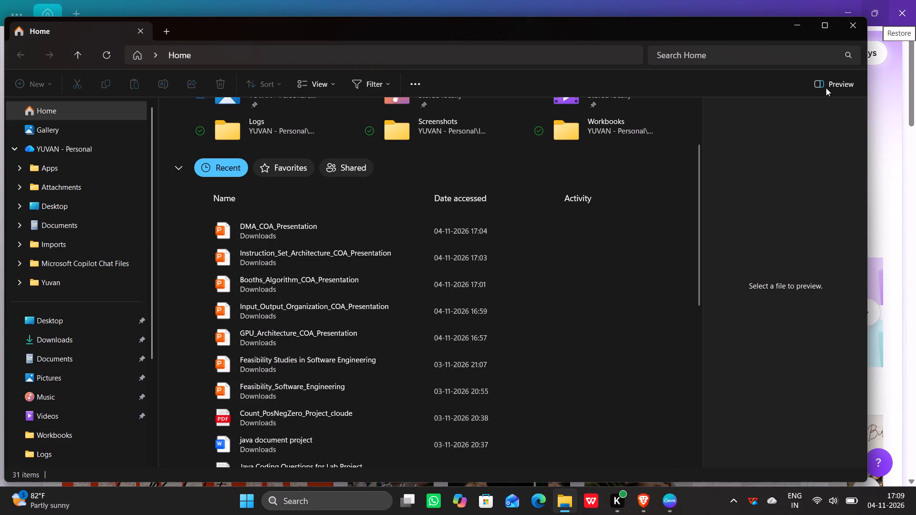
click(853, 20)
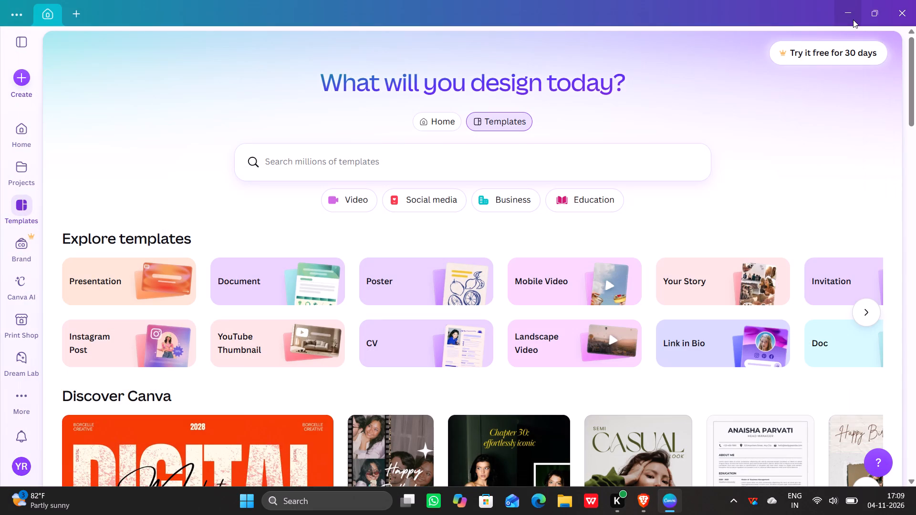